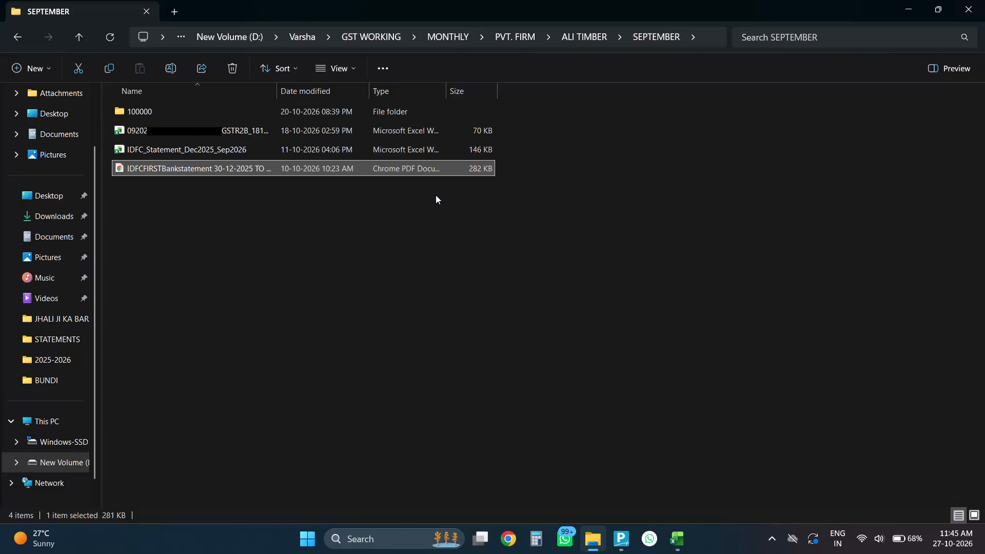
Close the SEPTEMBER folder window and show the desktop.
{"action": "key", "text": "alt+Tab"}
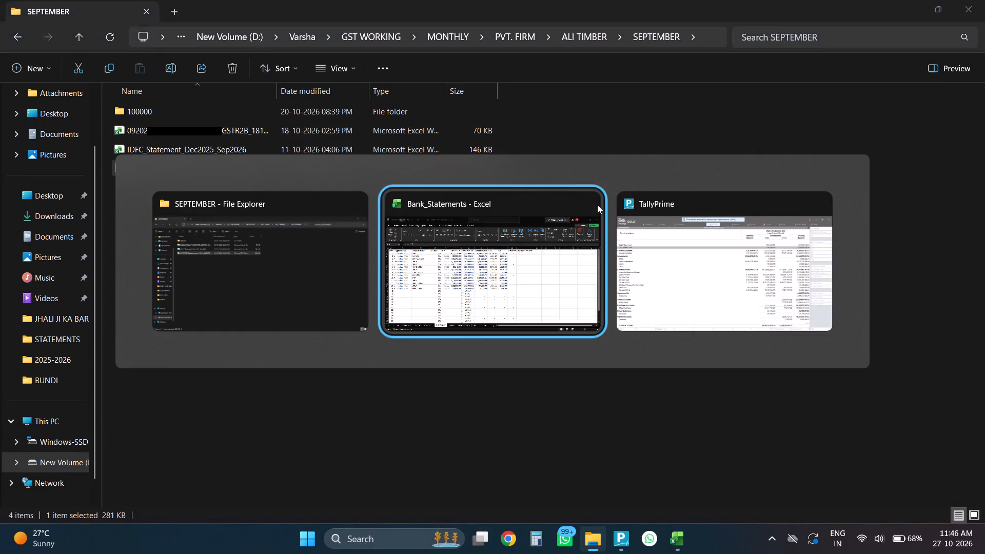
{"action": "key", "text": "alt+Tab"}
{"action": "left_click", "coordinate": [984, 0]}
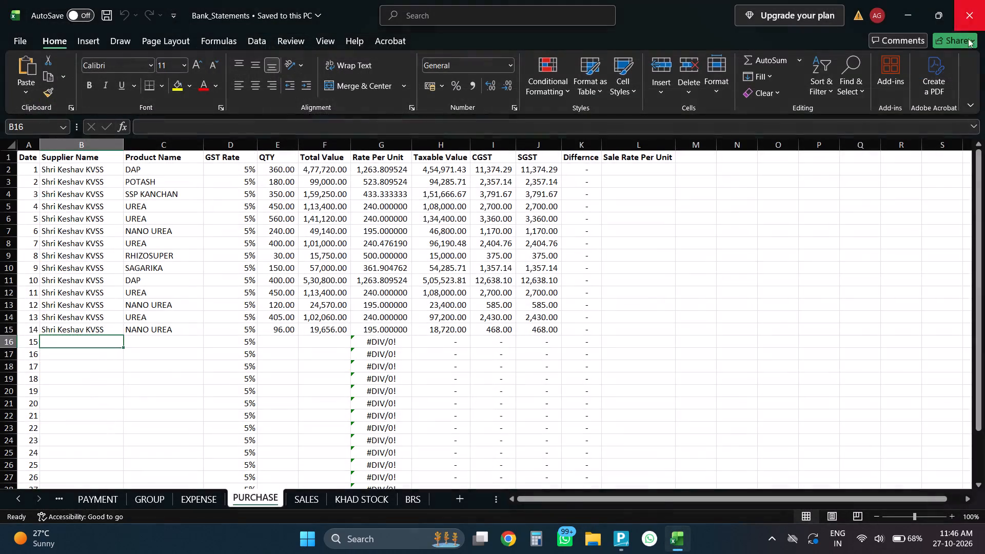
{"action": "key", "text": "super+d"}
{"action": "left_click", "coordinate": [382, 221]}
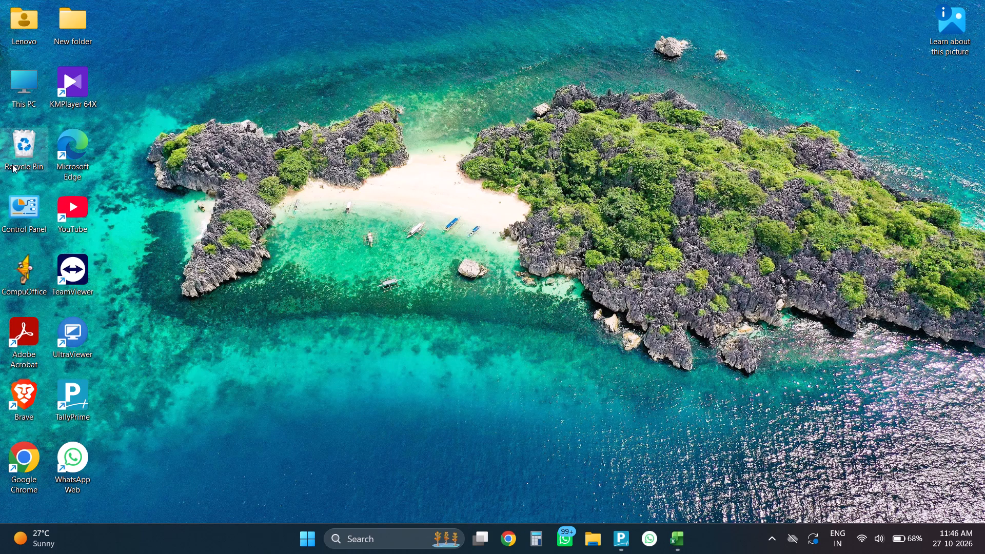
Open the JHALI JI KA BARANA GSS folder on drive D:, under Varsha, ERP, WORKING.
{"action": "double_click", "coordinate": [16, 87]}
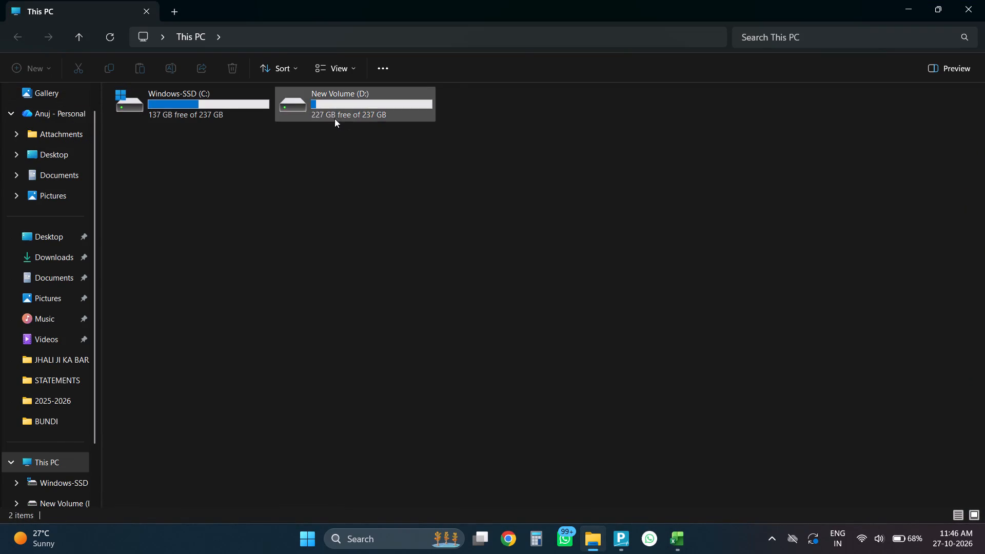
{"action": "double_click", "coordinate": [333, 115]}
{"action": "double_click", "coordinate": [226, 126]}
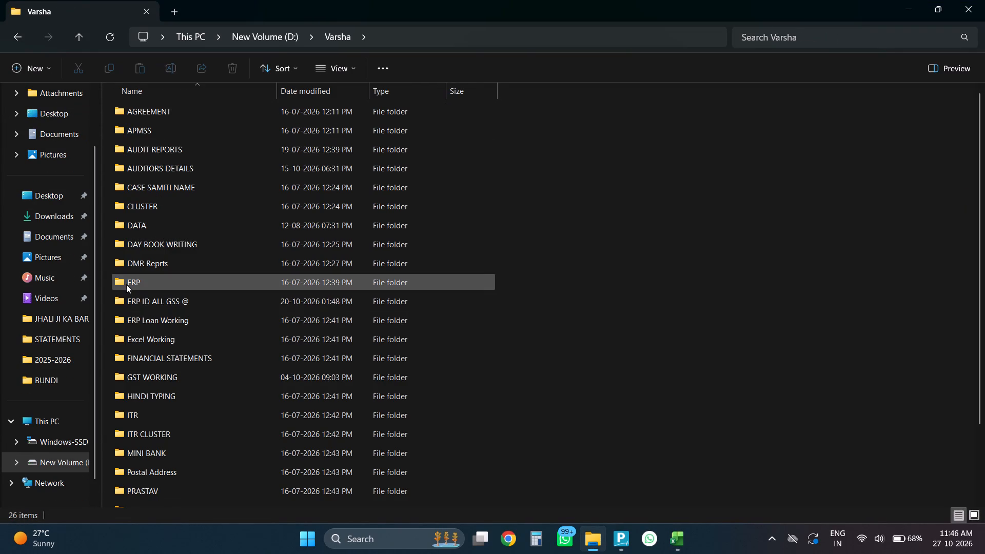
{"action": "double_click", "coordinate": [126, 284]}
{"action": "double_click", "coordinate": [146, 150]}
{"action": "left_click", "coordinate": [154, 121]}
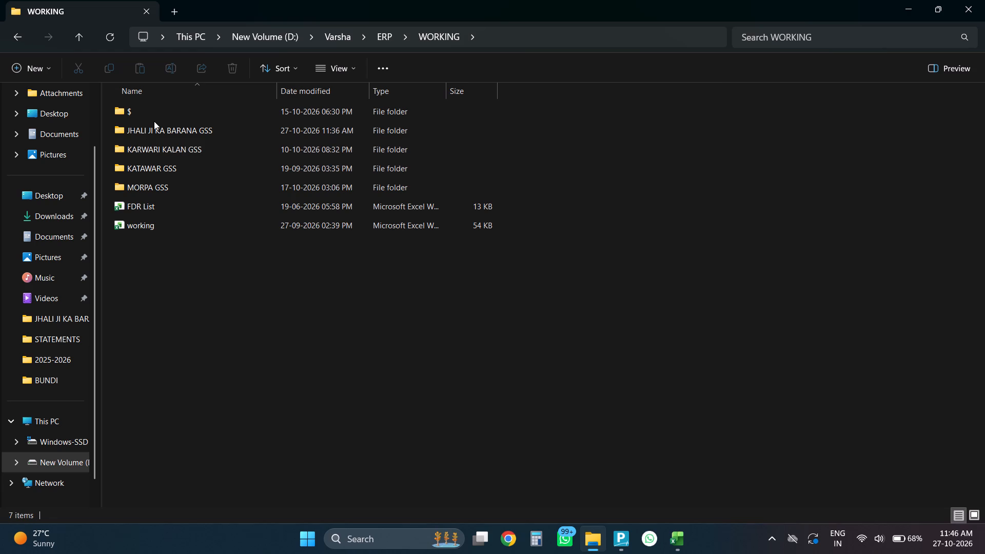
{"action": "left_click", "coordinate": [154, 121]}
{"action": "double_click", "coordinate": [152, 129]}
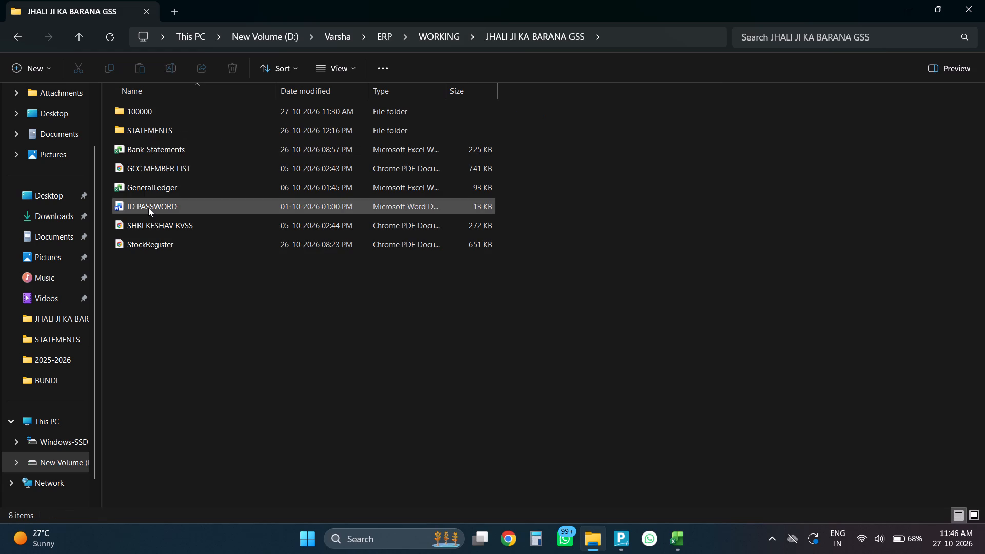
Switch to the PURCHASE sheet of the Bank_Statements workbook in Excel.
{"action": "key", "text": "alt+Tab"}
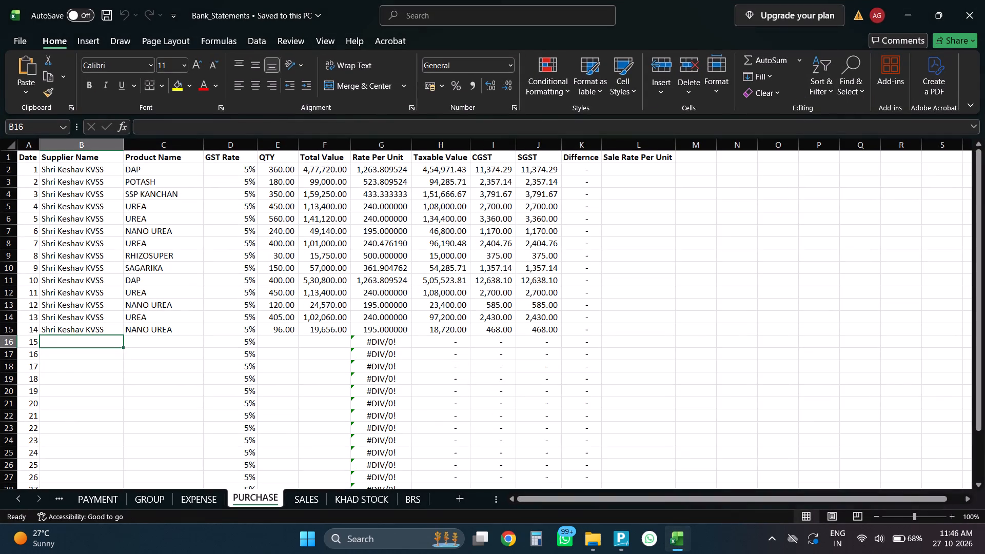
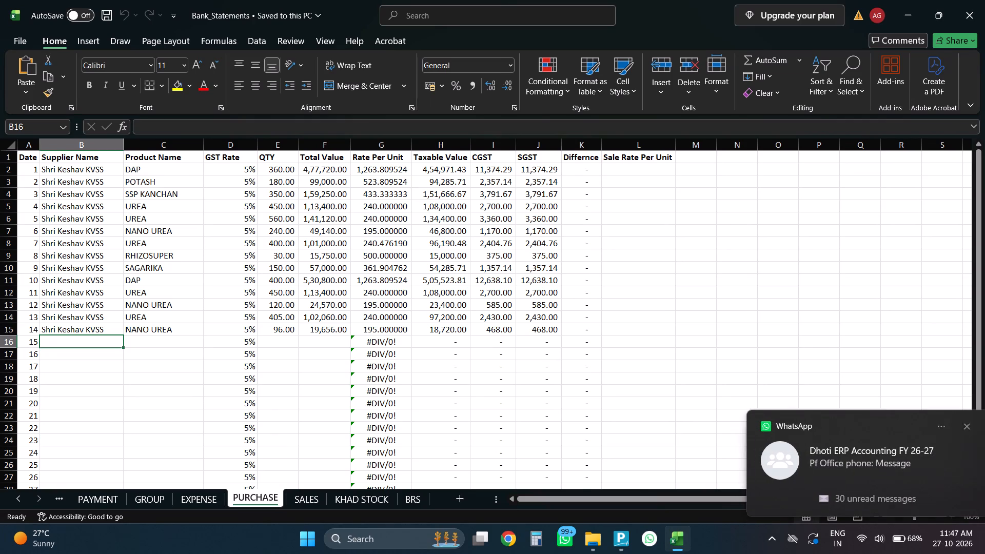
Highlight the SAGARIKA purchase entry in row 10 with yellow fill, from Supplier Name through Rate Per Unit.
{"action": "left_click_drag", "start_coordinate": [86, 269], "coordinate": [350, 274]}
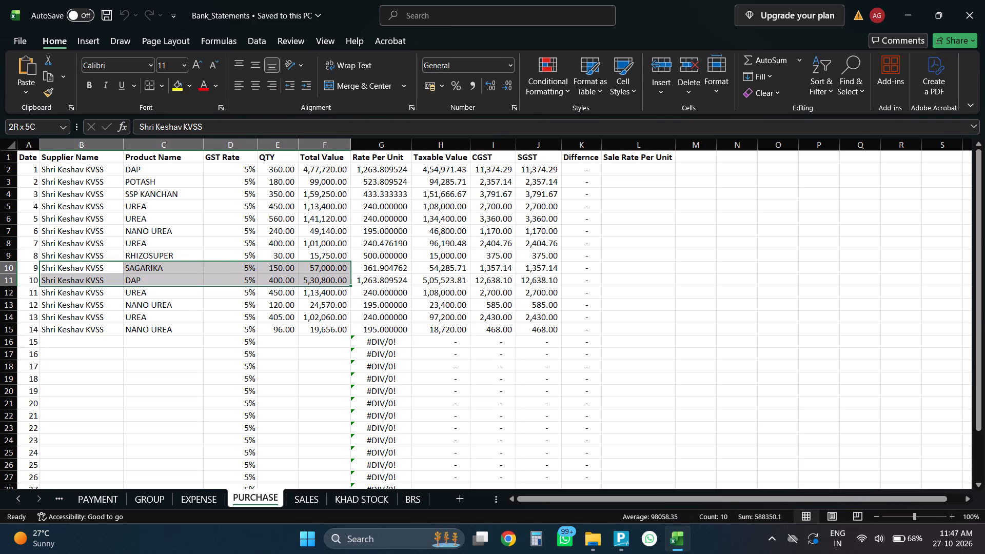
{"action": "left_click_drag", "start_coordinate": [350, 274], "coordinate": [351, 268]}
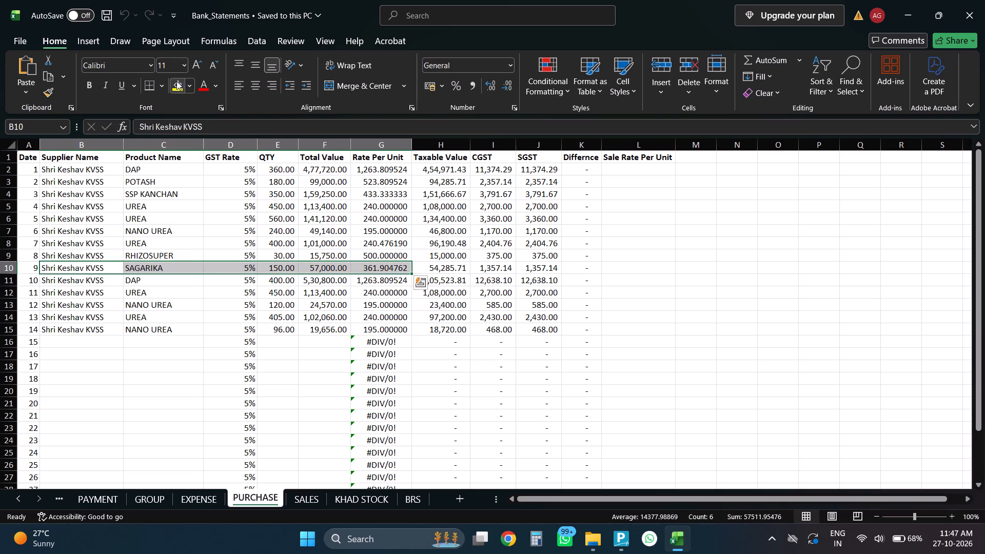
{"action": "left_click", "coordinate": [176, 82]}
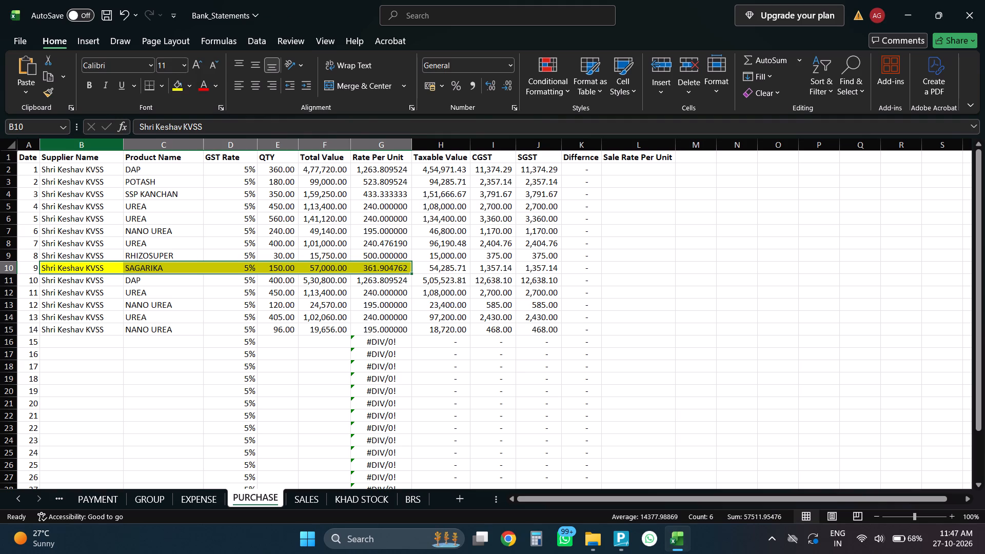
Highlight the Supplier Name to Rate Per Unit cells yellow for rows 9 up to 5, from RHIZOSUPER to the 450-quantity UREA purchase.
{"action": "left_click_drag", "start_coordinate": [102, 250], "coordinate": [361, 255]}
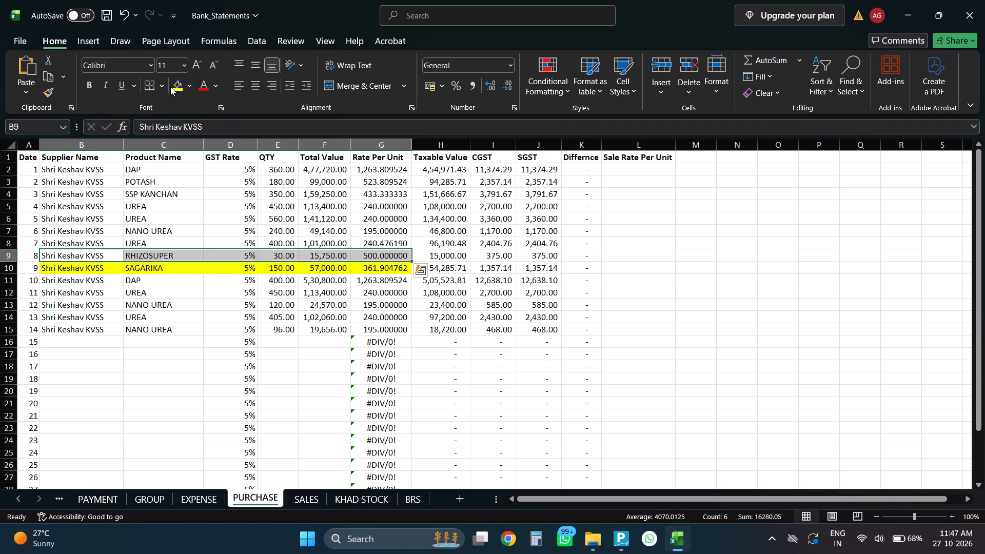
{"action": "left_click", "coordinate": [174, 88]}
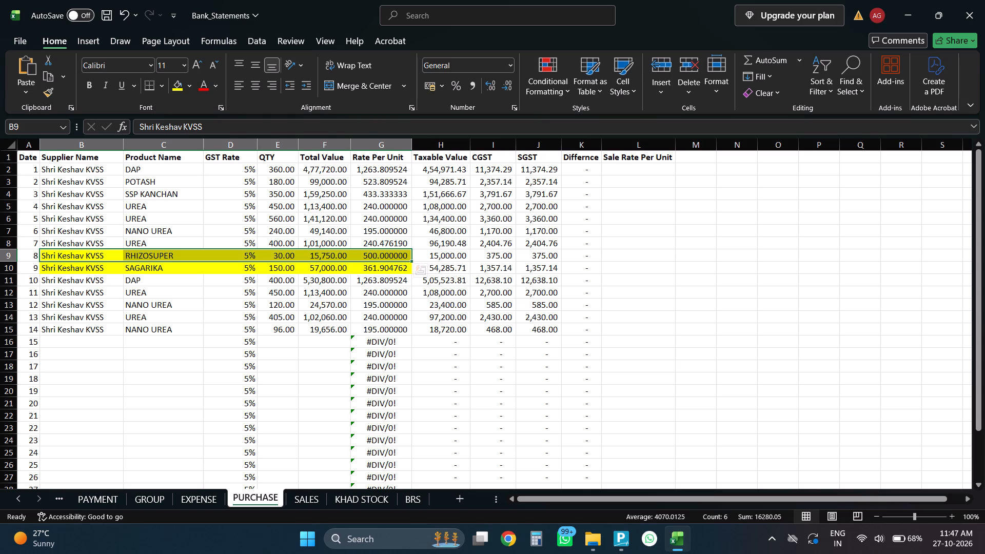
{"action": "left_click_drag", "start_coordinate": [94, 240], "coordinate": [379, 243]}
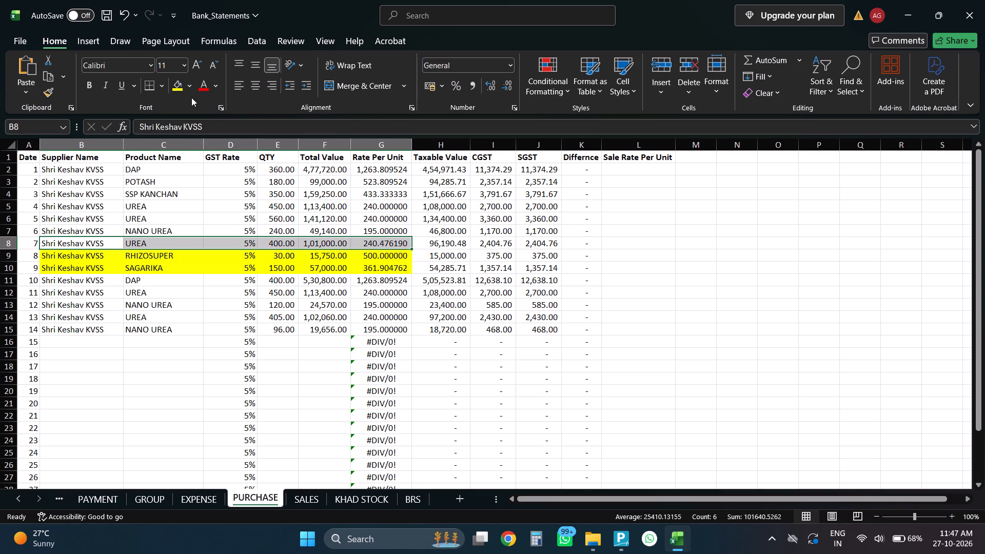
{"action": "left_click", "coordinate": [181, 90]}
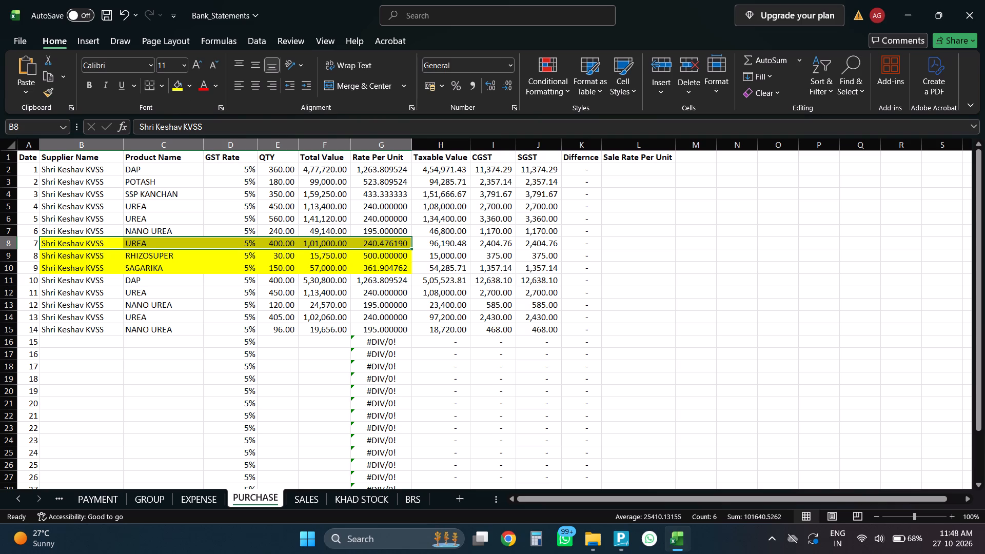
{"action": "left_click_drag", "start_coordinate": [94, 232], "coordinate": [368, 243]}
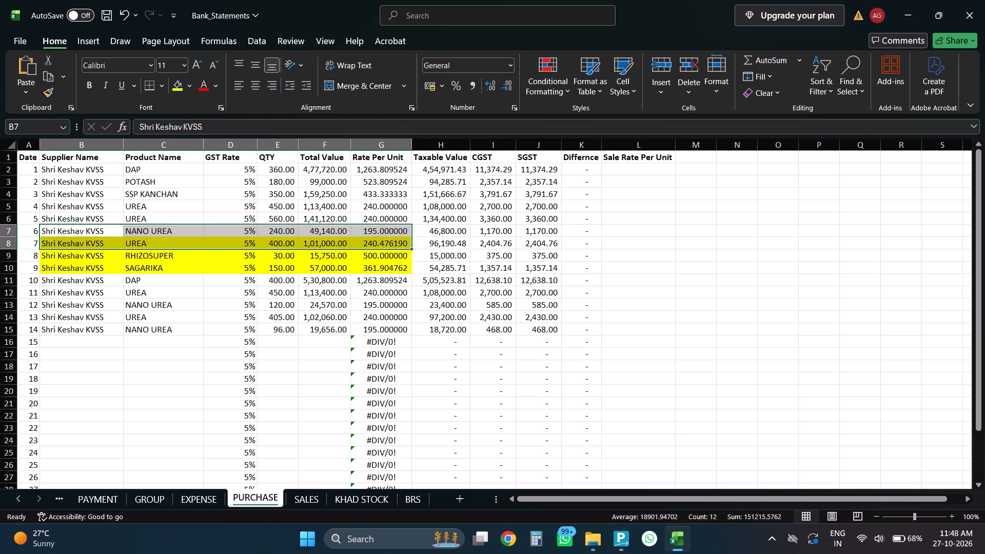
{"action": "left_click", "coordinate": [180, 89]}
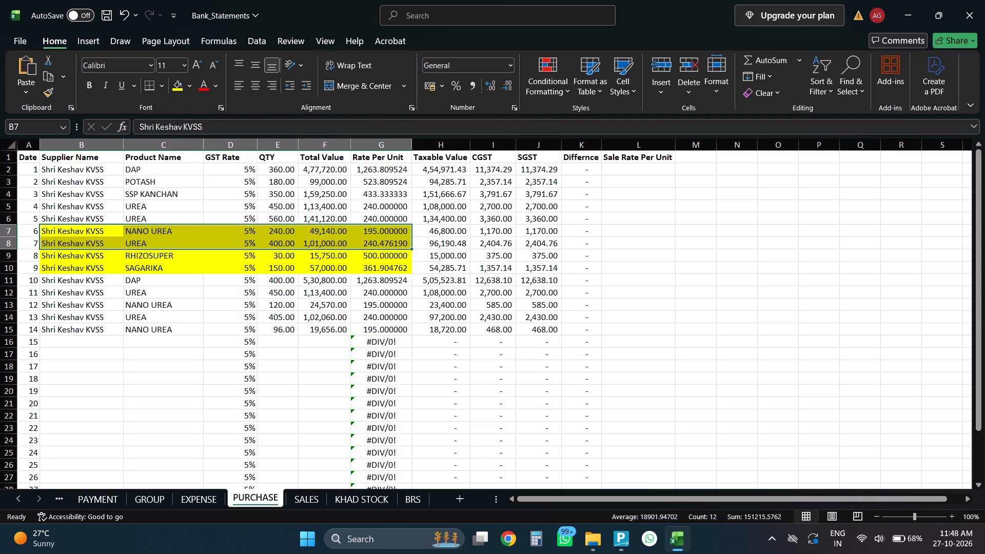
{"action": "left_click_drag", "start_coordinate": [123, 216], "coordinate": [376, 223]}
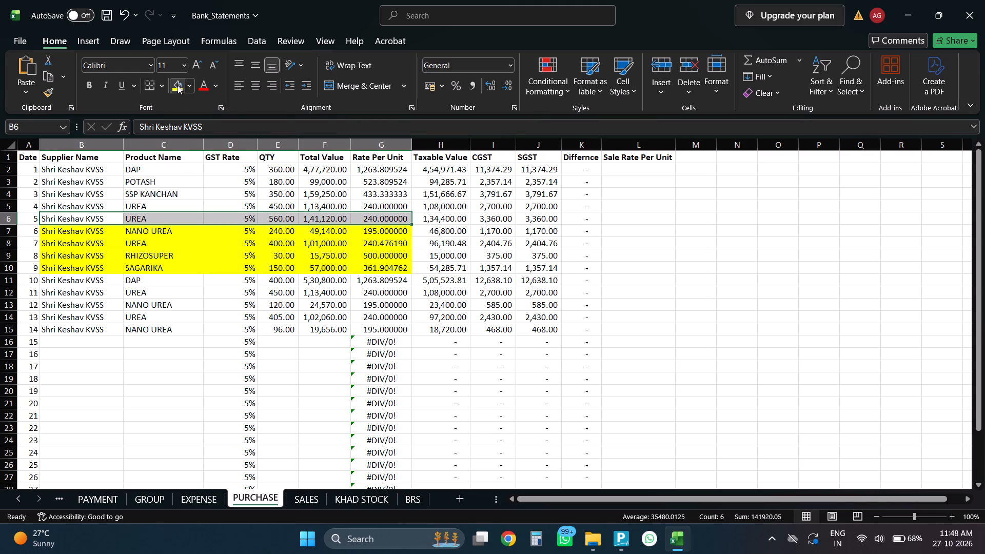
{"action": "left_click", "coordinate": [178, 85]}
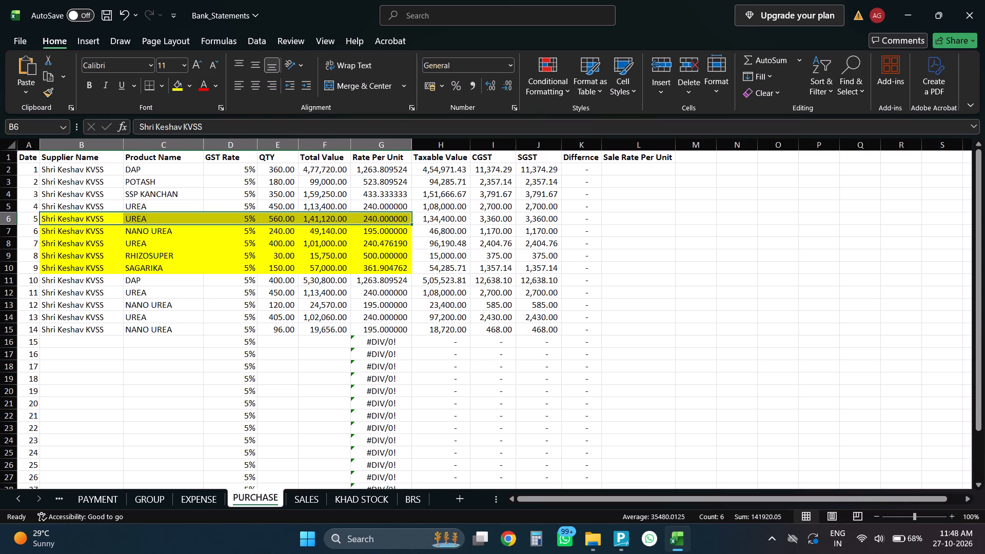
{"action": "left_click_drag", "start_coordinate": [112, 206], "coordinate": [352, 209]}
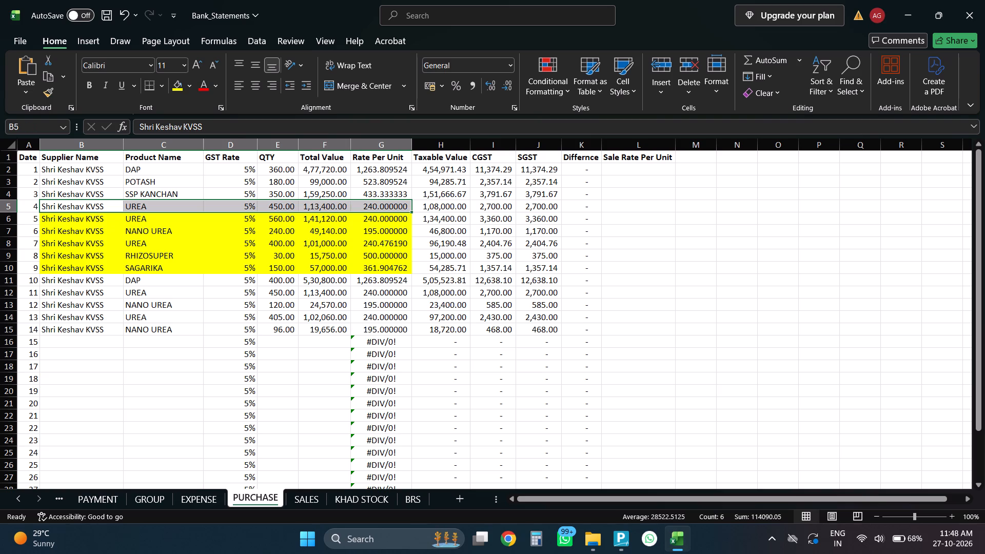
{"action": "left_click", "coordinate": [174, 86]}
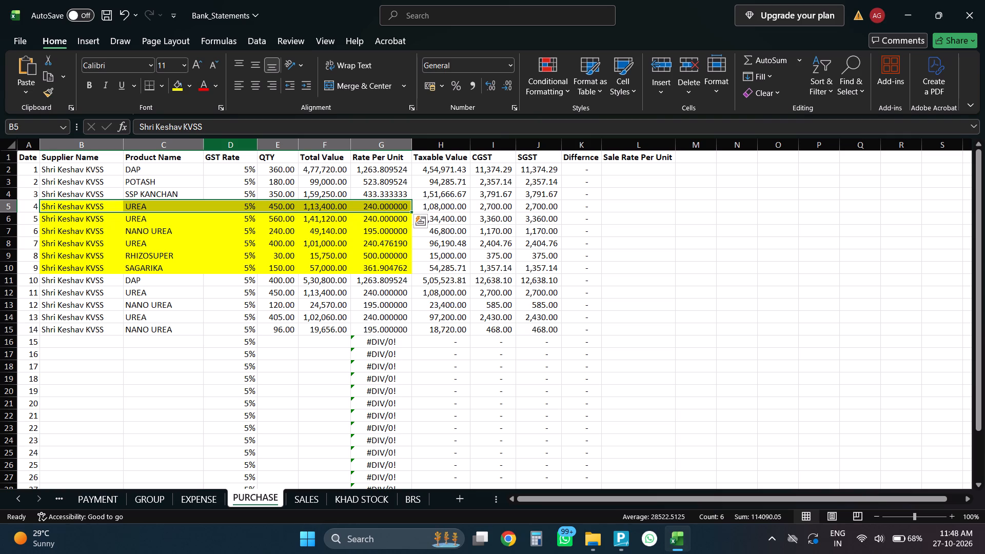
Fill the Supplier Name to Rate Per Unit cells yellow for SSP KANCHAN in row 4, DAP in row 2 and POTASH in row 3.
{"action": "left_click_drag", "start_coordinate": [94, 192], "coordinate": [339, 194]}
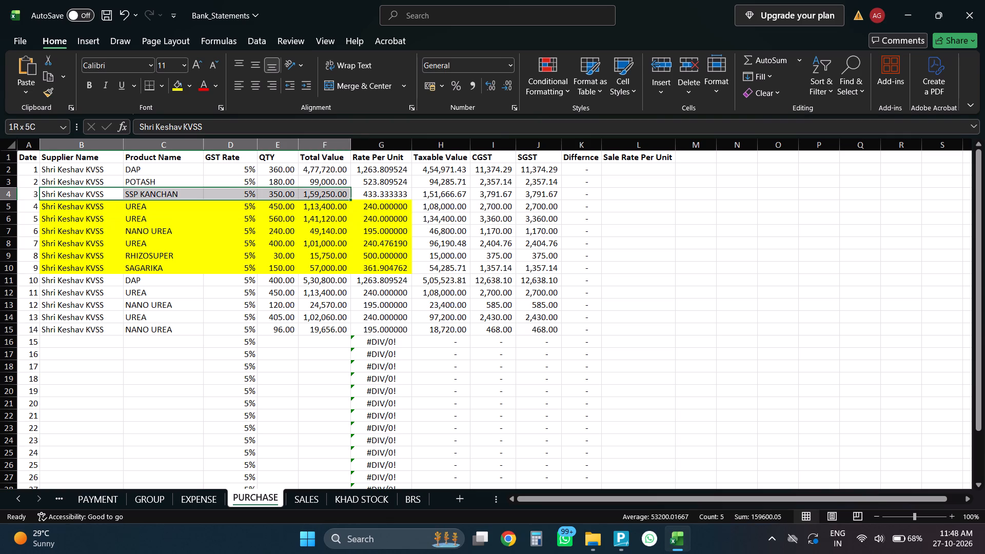
{"action": "left_click_drag", "start_coordinate": [339, 194], "coordinate": [389, 194]}
{"action": "left_click", "coordinate": [181, 88]}
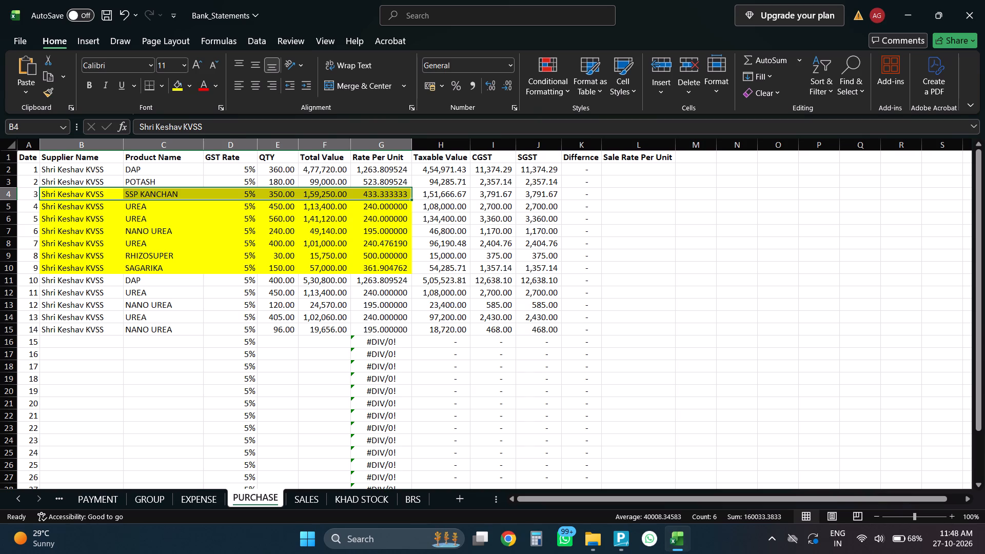
{"action": "left_click_drag", "start_coordinate": [110, 166], "coordinate": [362, 176]}
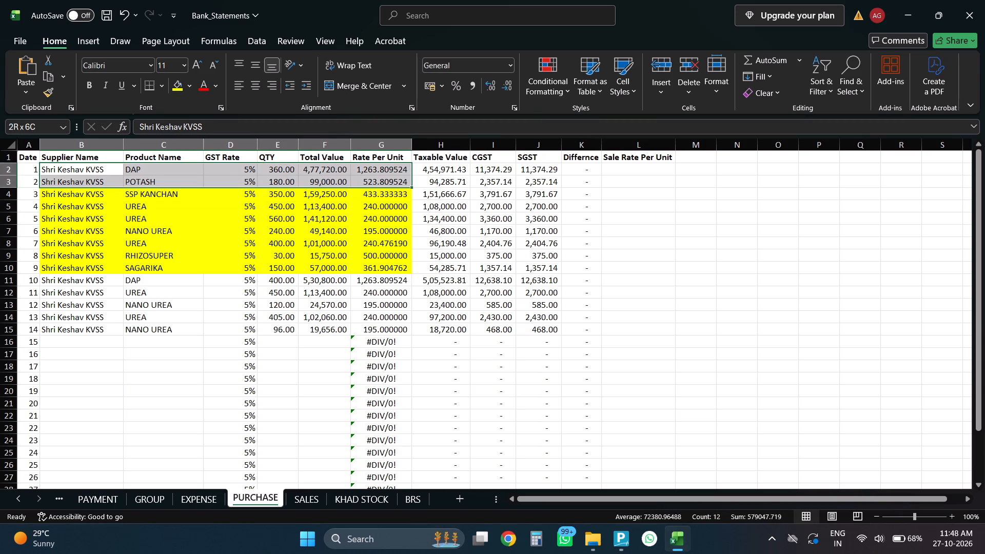
{"action": "left_click_drag", "start_coordinate": [362, 176], "coordinate": [368, 171]}
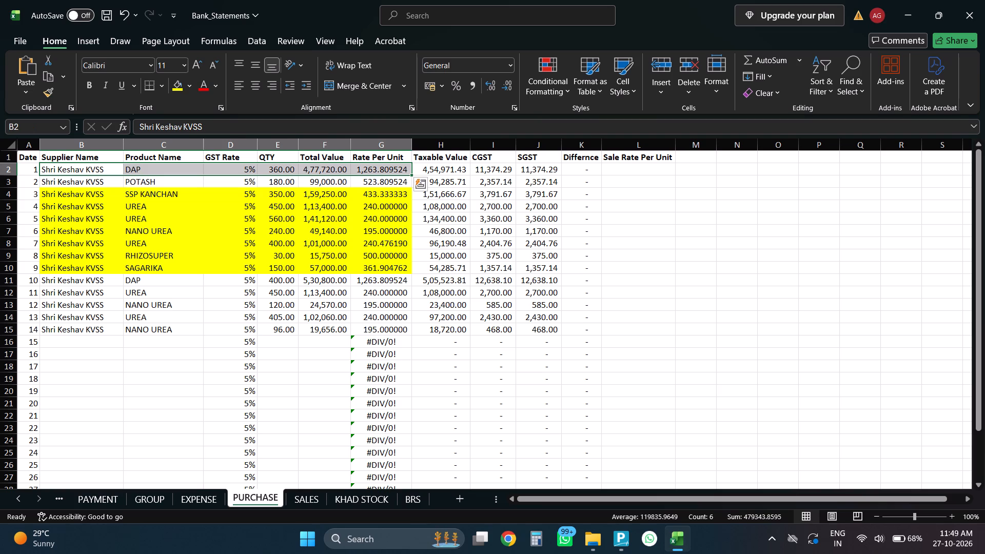
{"action": "left_click", "coordinate": [174, 82]}
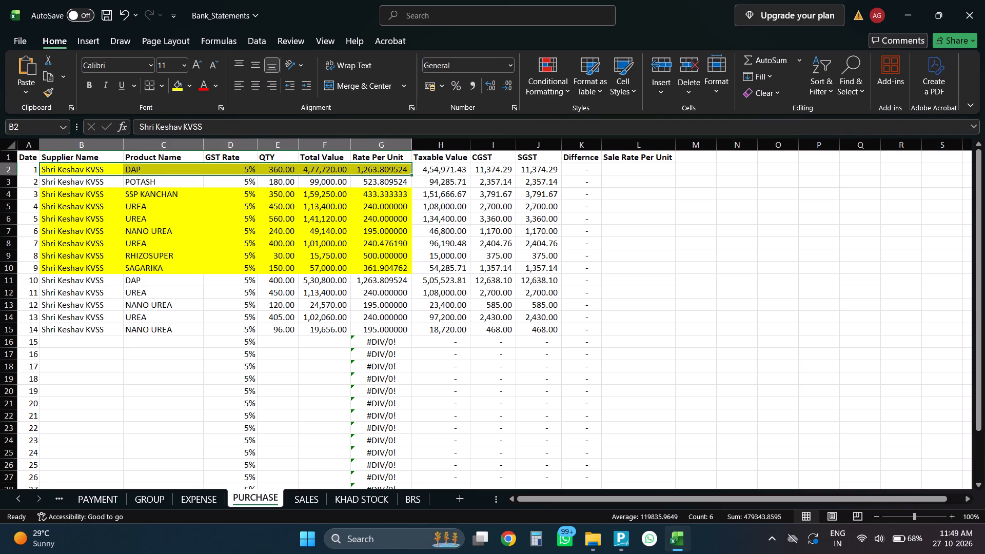
{"action": "left_click_drag", "start_coordinate": [109, 182], "coordinate": [359, 184]}
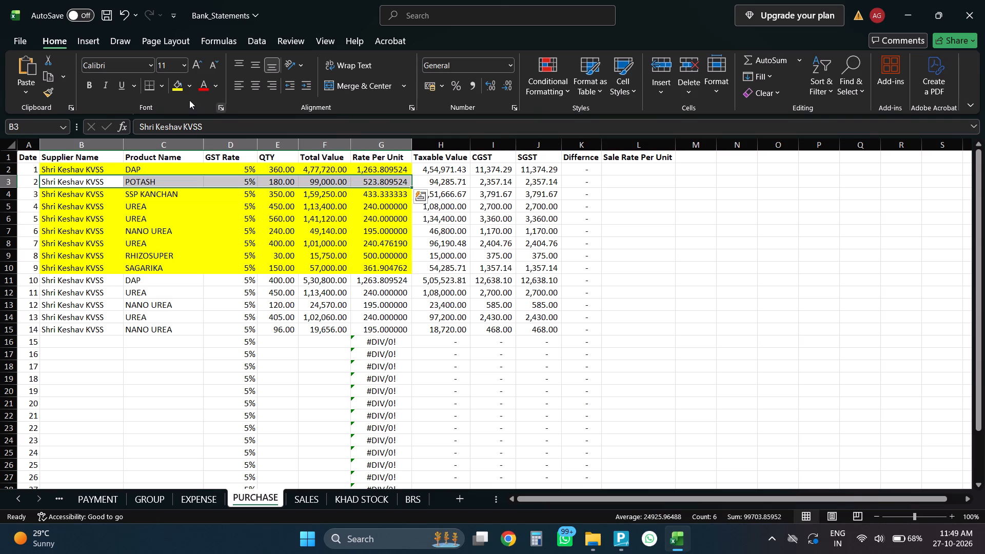
{"action": "left_click", "coordinate": [180, 87]}
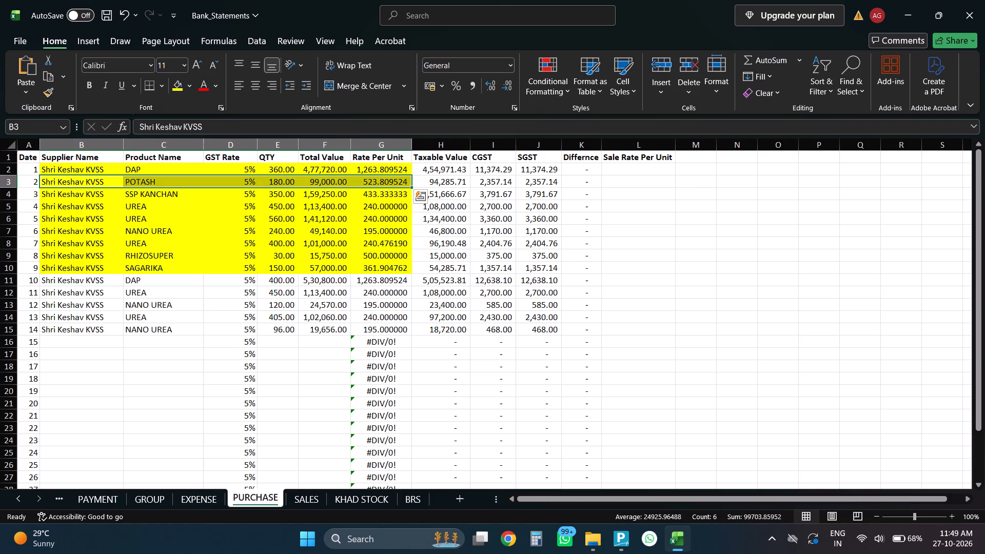
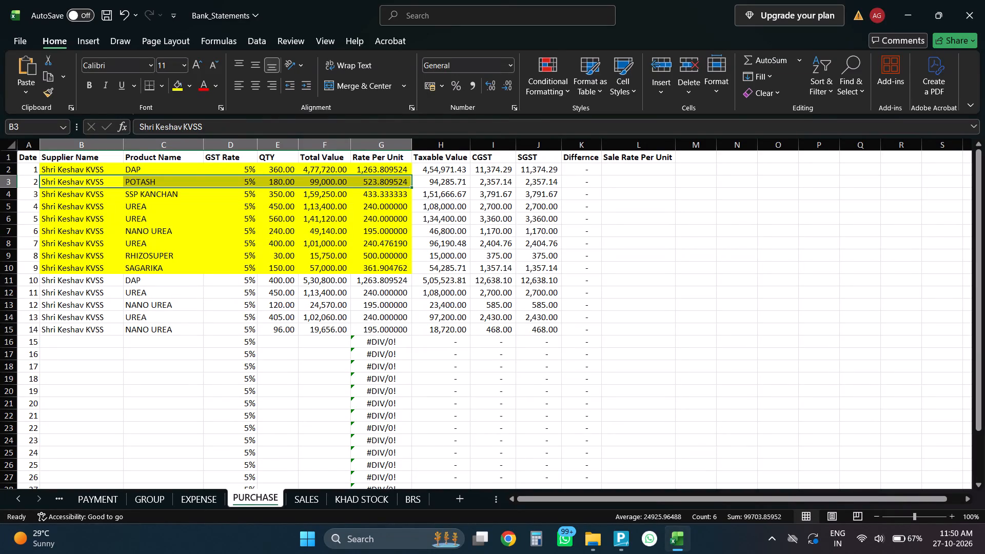
Select the first empty Supplier Name cell below the purchase entries, in row 16.
{"action": "left_click", "coordinate": [104, 345]}
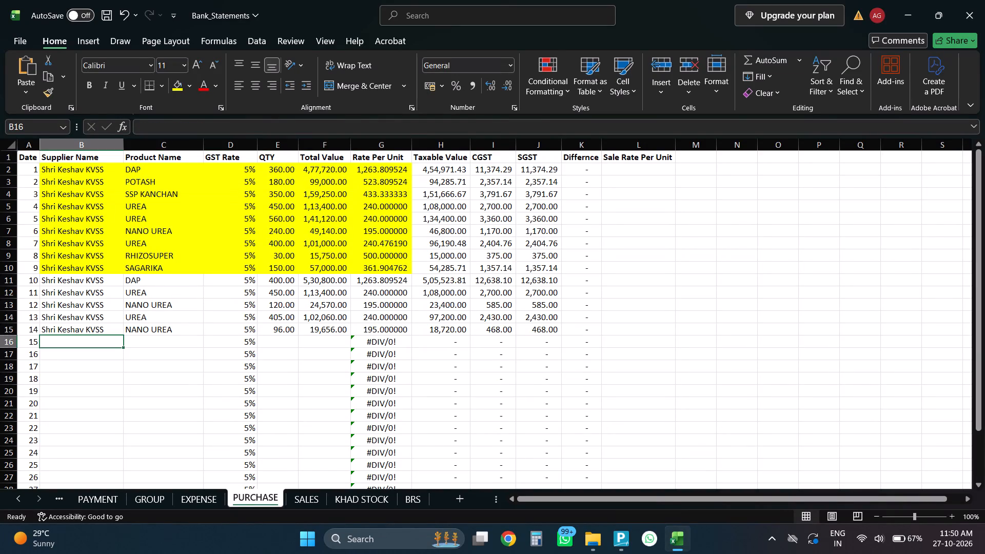
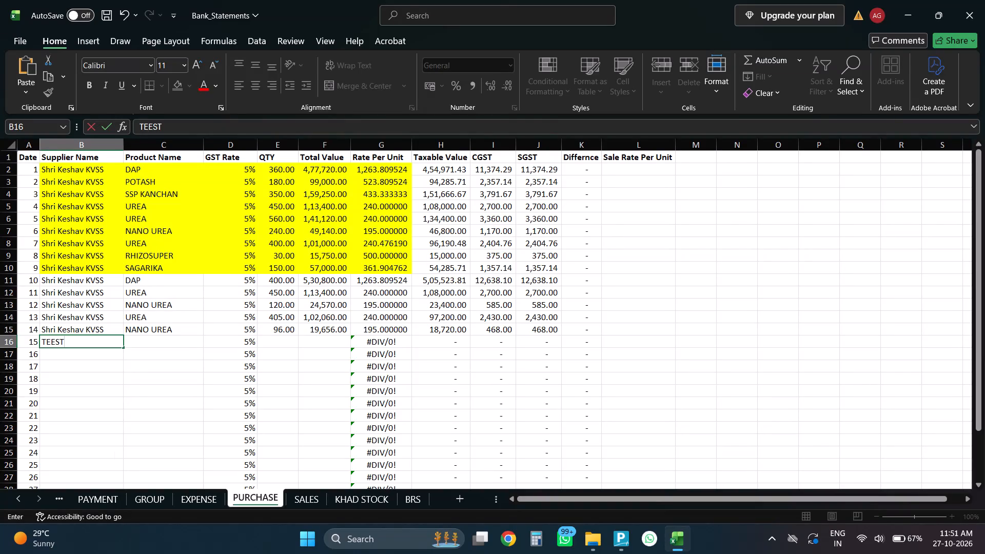
Enter TEESTA AGRO INDUSTRIES as the supplier name in row 16, correcting the spelling of INDUSTRIES.
{"action": "key", "text": "space"}
{"action": "key", "text": "BackSpace"}
{"action": "type", "text": "A AGRO INS"}
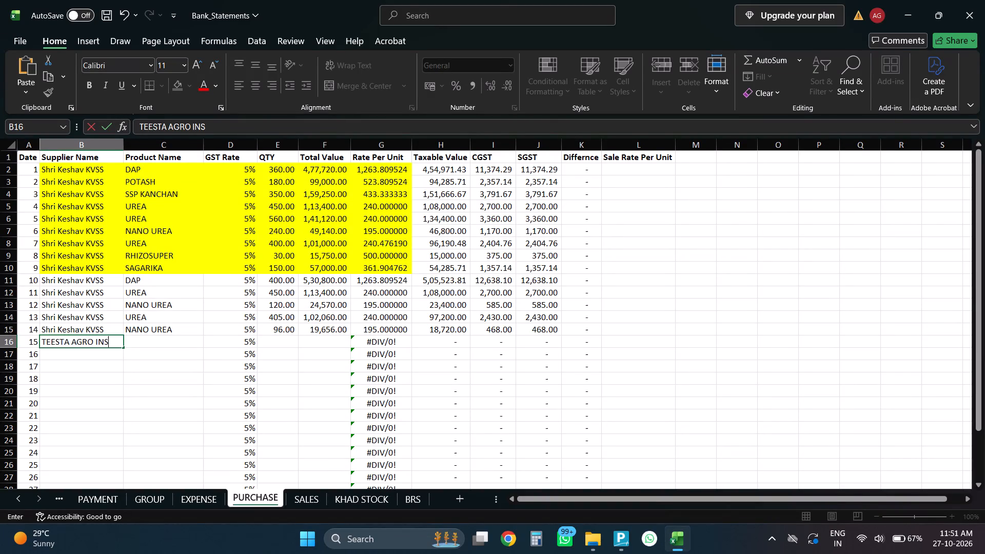
{"action": "key", "text": "BackSpace"}
{"action": "type", "text": "DUSRTIES"}
{"action": "key", "text": "Return"}
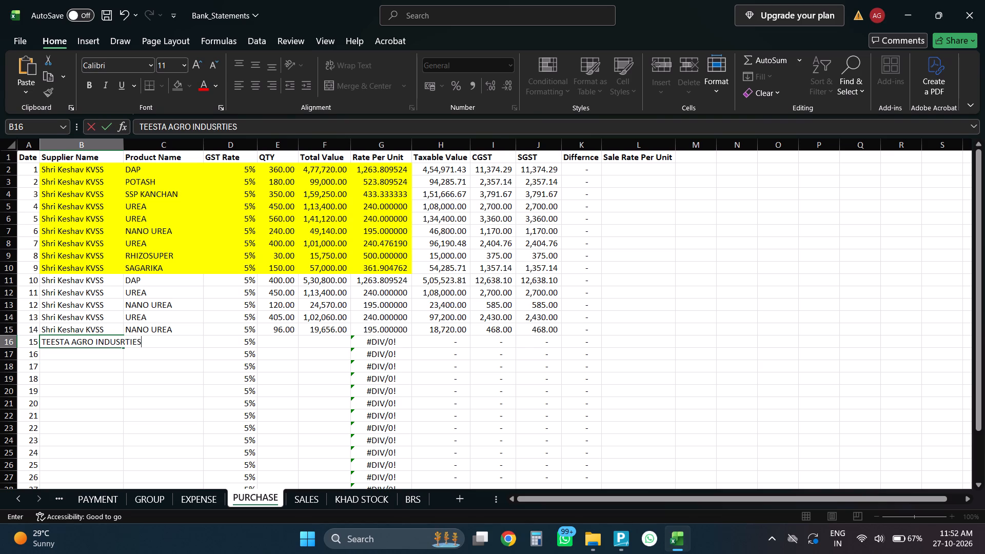
{"action": "key", "text": "Up"}
{"action": "key", "text": "F2"}
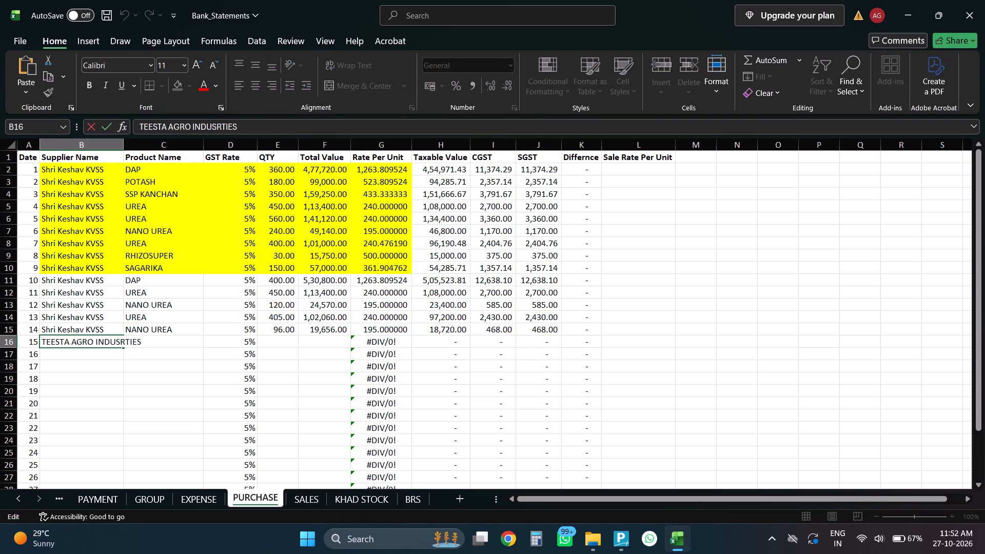
{"action": "key", "text": "BackSpace"}
{"action": "key", "text": "BackSpace"}
{"action": "key", "text": "BackSpace"}
{"action": "key", "text": "BackSpace"}
{"action": "key", "text": "BackSpace"}
{"action": "type", "text": "TRIES"}
{"action": "key", "text": "Return"}
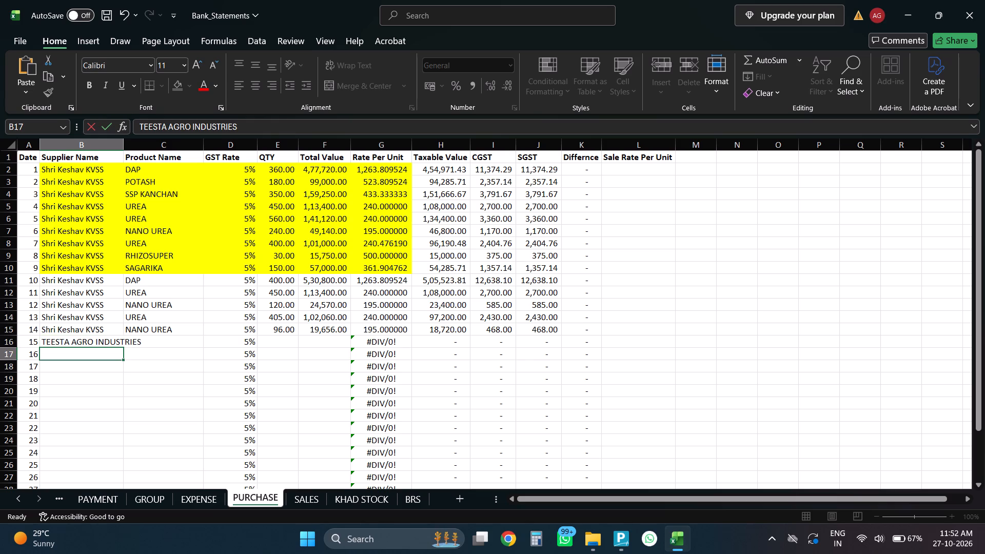
Auto-fit the Supplier Name column's width to its longest entry.
{"action": "key", "text": "Up"}
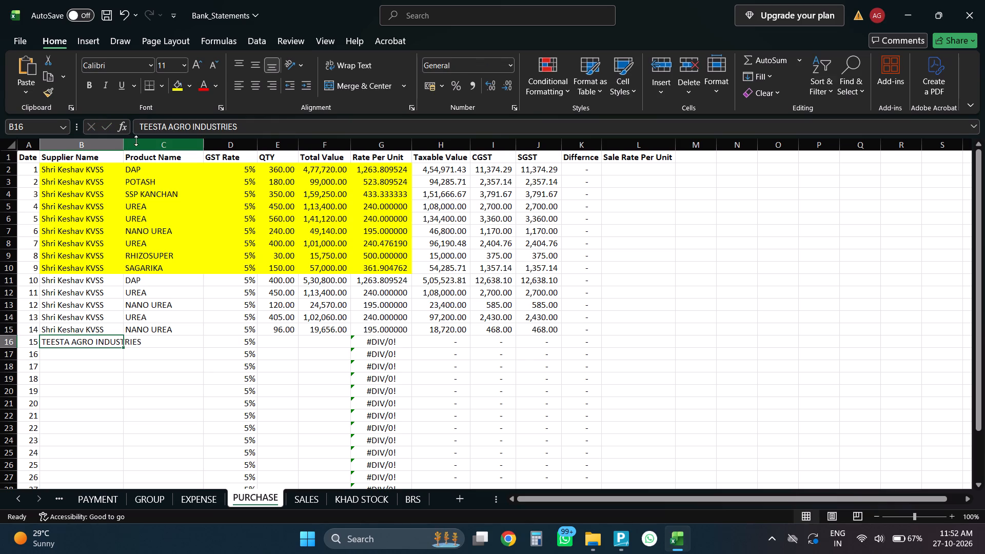
{"action": "double_click", "coordinate": [123, 144]}
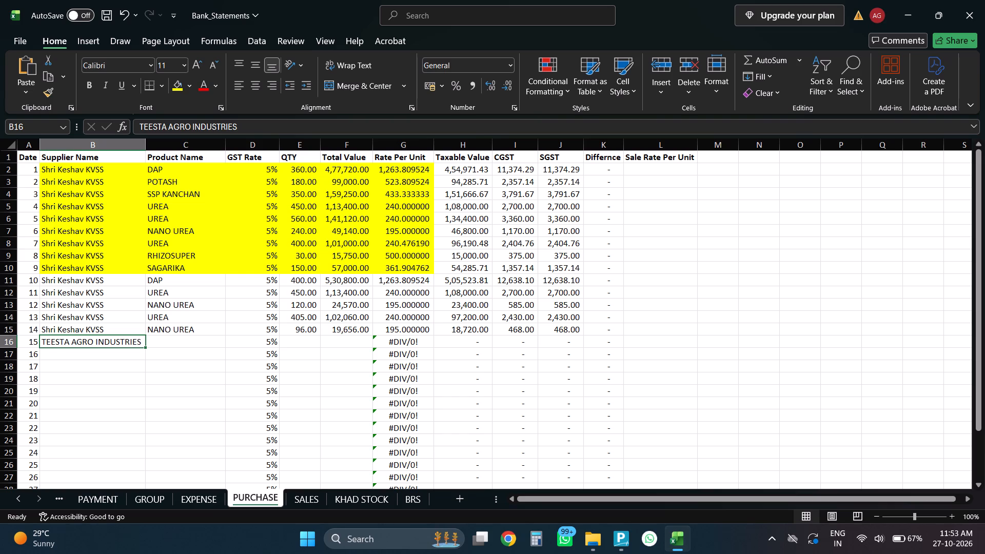
Enter SSP KANCHAN ZINCATED as the product name for the TEESTA AGRO INDUSTRIES entry in row 16.
{"action": "key", "text": "Right"}
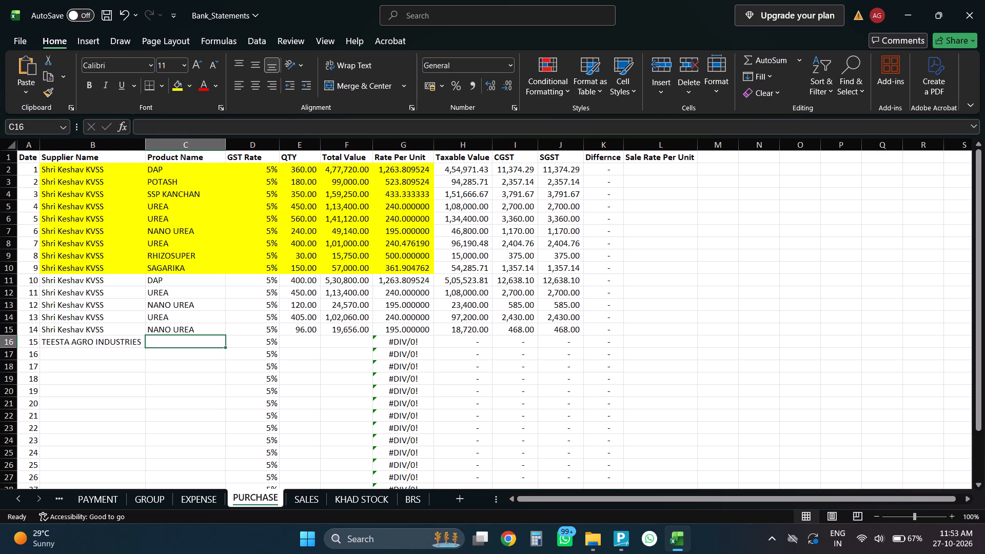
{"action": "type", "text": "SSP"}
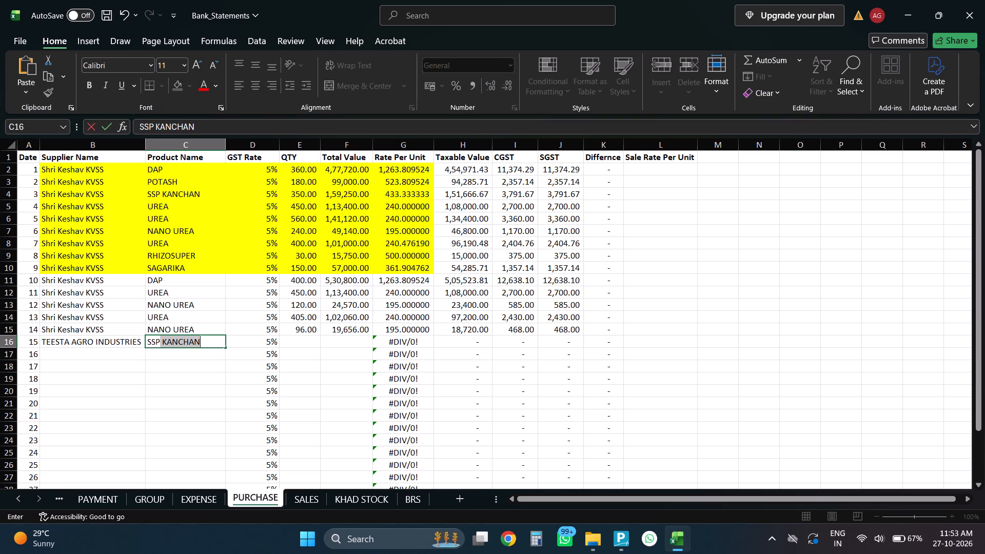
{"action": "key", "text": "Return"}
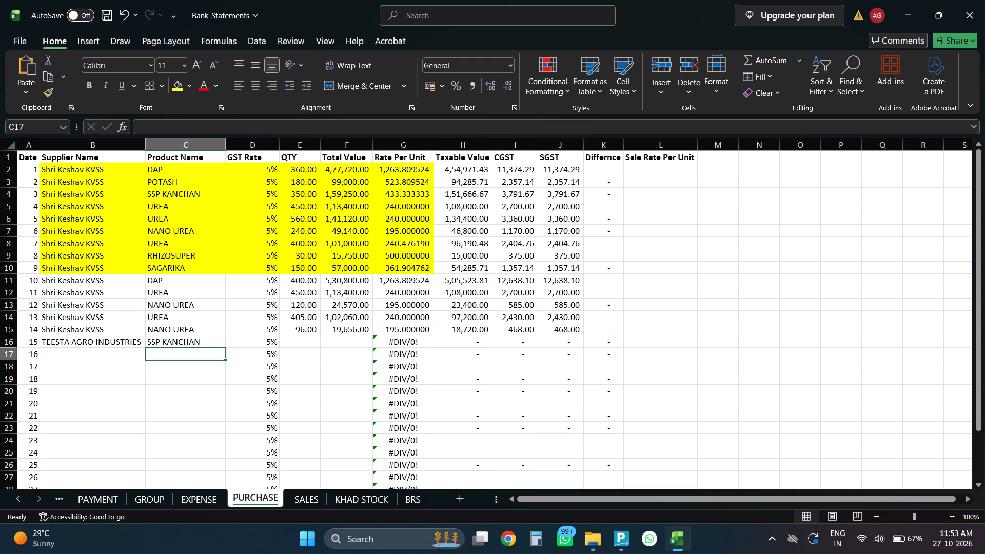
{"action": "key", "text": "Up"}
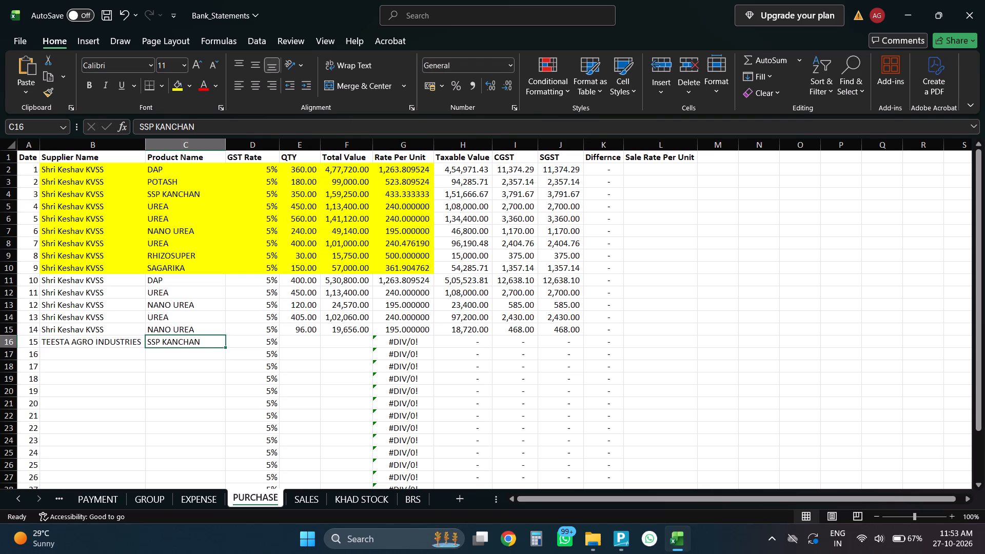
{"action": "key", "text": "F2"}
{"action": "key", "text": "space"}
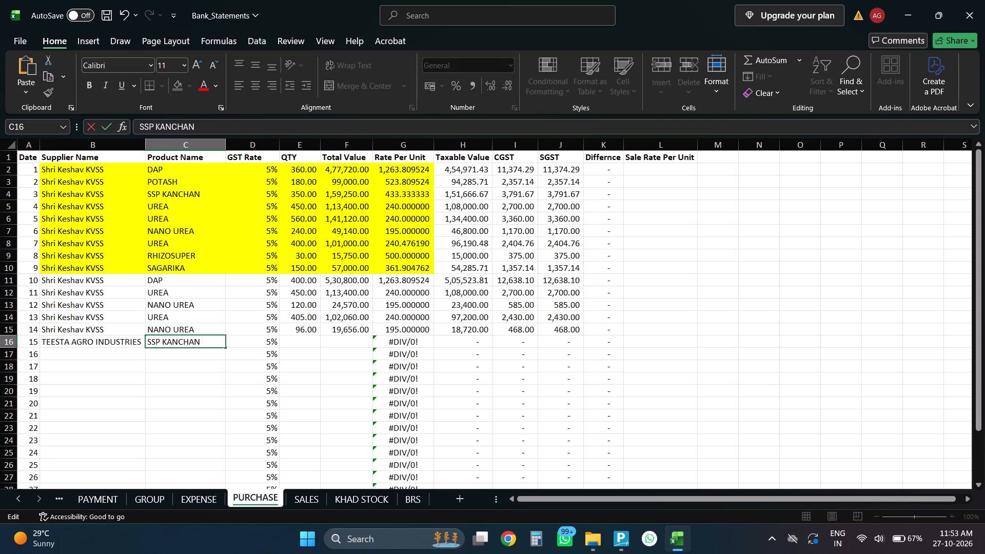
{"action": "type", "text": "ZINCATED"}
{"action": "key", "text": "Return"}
Enter a quantity of 350 and a total value of 158375 for the SSP KANCHAN ZINCATED purchase in row 16.
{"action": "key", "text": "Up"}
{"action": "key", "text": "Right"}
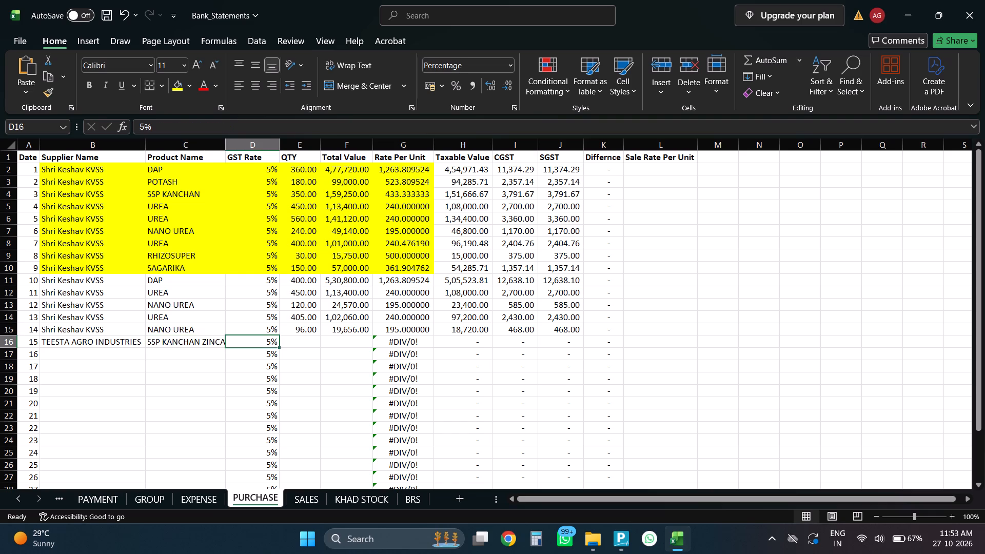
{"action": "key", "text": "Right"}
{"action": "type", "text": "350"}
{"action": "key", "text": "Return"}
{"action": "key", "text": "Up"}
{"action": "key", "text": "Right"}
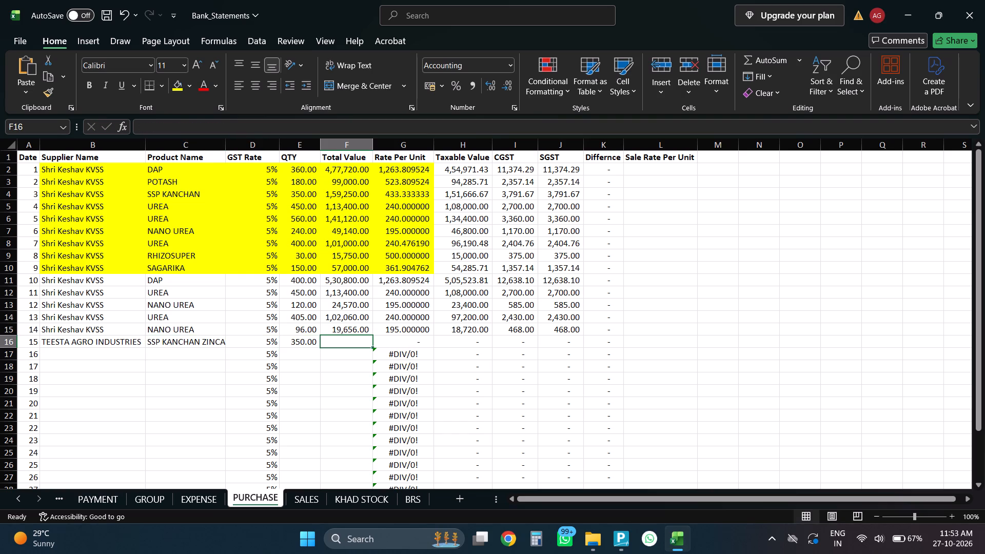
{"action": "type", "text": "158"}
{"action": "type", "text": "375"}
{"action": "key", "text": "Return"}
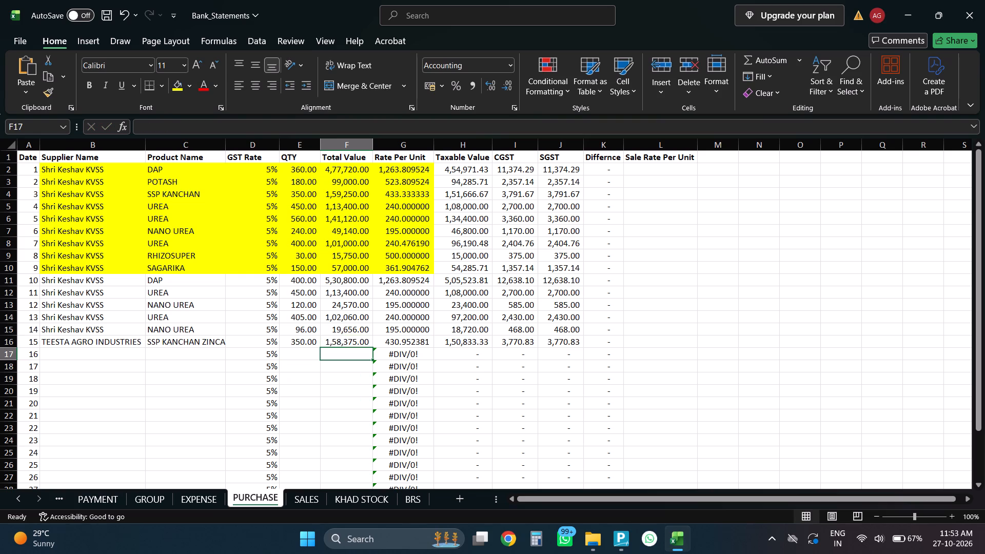
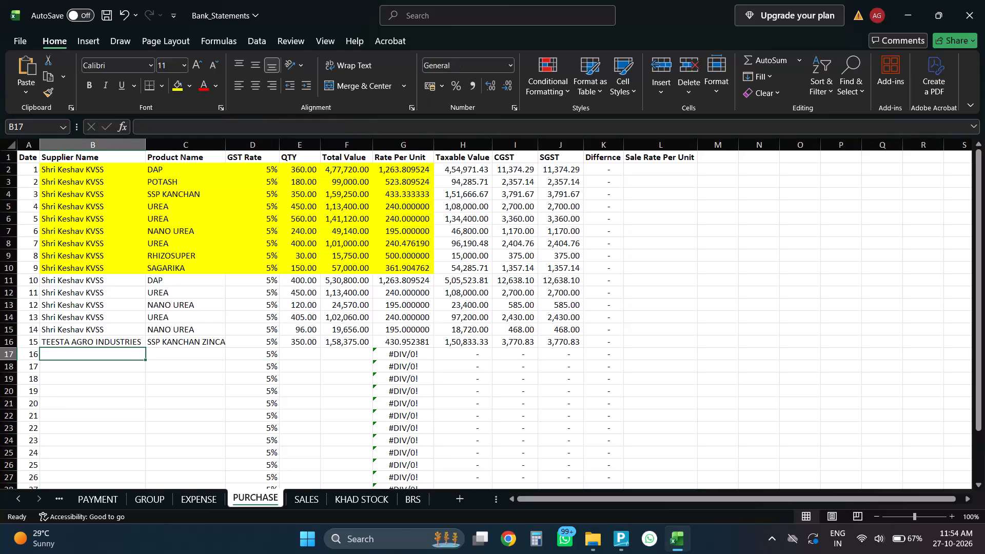
Enter INDIAN POTASH LTD. as the supplier name in row 17 and move to that row's product name cell.
{"action": "type", "text": "INDIAN"}
{"action": "key", "text": "space"}
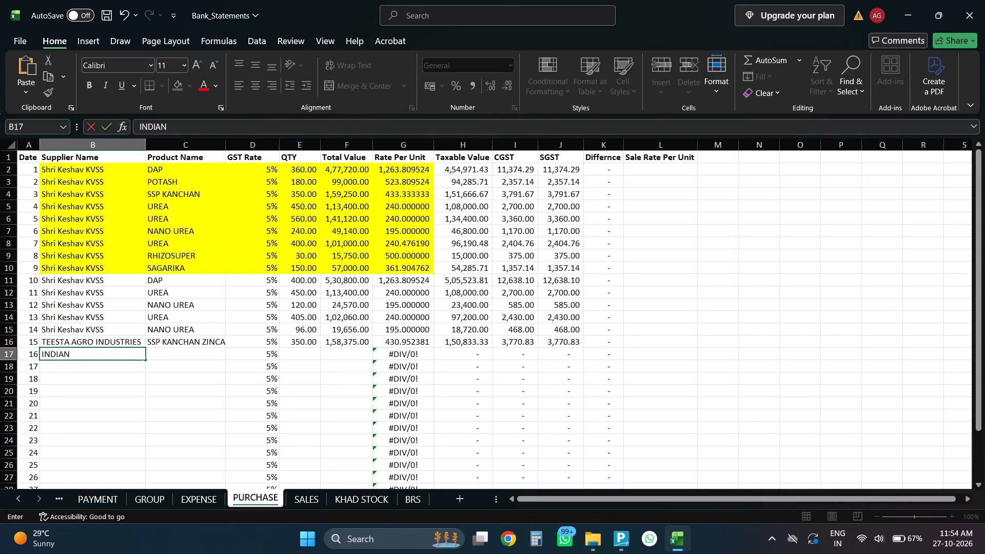
{"action": "type", "text": "POTASH"}
{"action": "key", "text": "space"}
{"action": "key", "text": "l"}
{"action": "key", "text": "t"}
{"action": "type", "text": "D."}
{"action": "key", "text": "Return"}
{"action": "key", "text": "Up"}
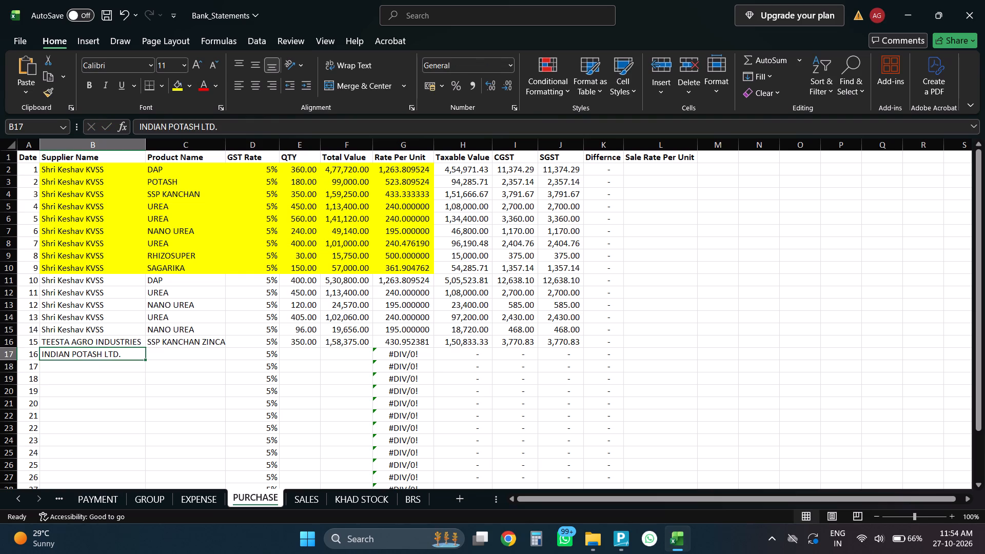
{"action": "key", "text": "Right"}
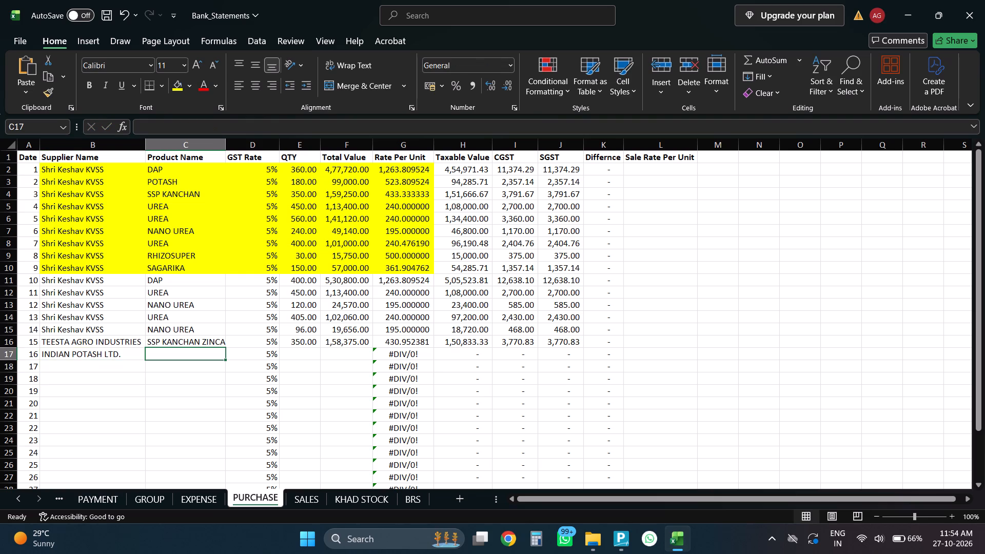
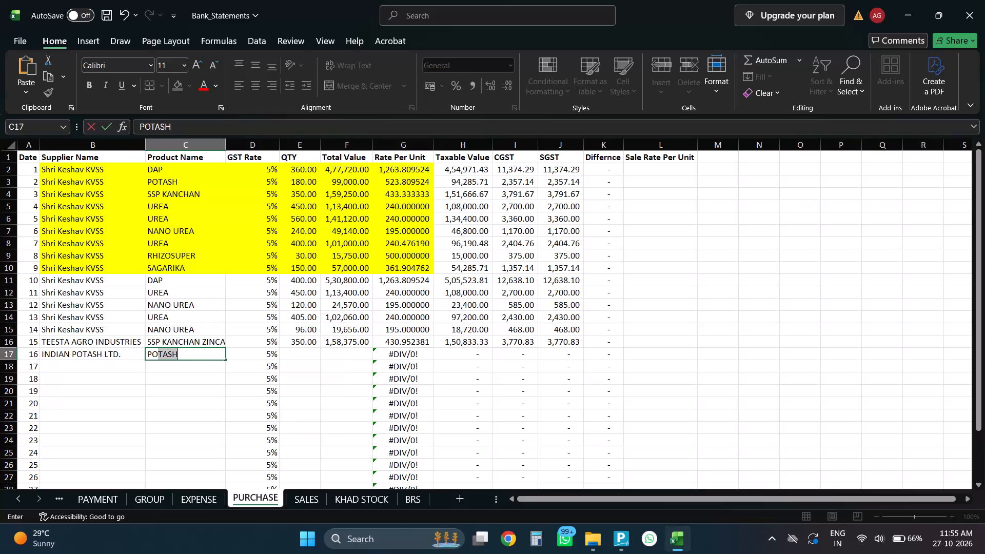
Enter MOLASSES (PDM) POTASH as the product name in row 17.
{"action": "key", "text": "Right"}
{"action": "key", "text": "Right"}
{"action": "key", "text": "Left"}
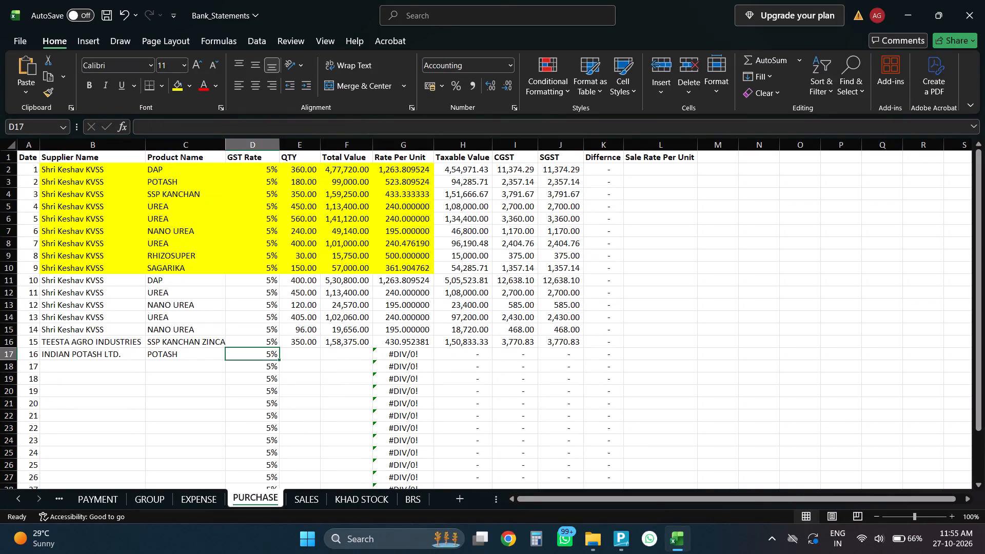
{"action": "key", "text": "Left"}
{"action": "key", "text": "F2"}
{"action": "key", "text": "BackSpace"}
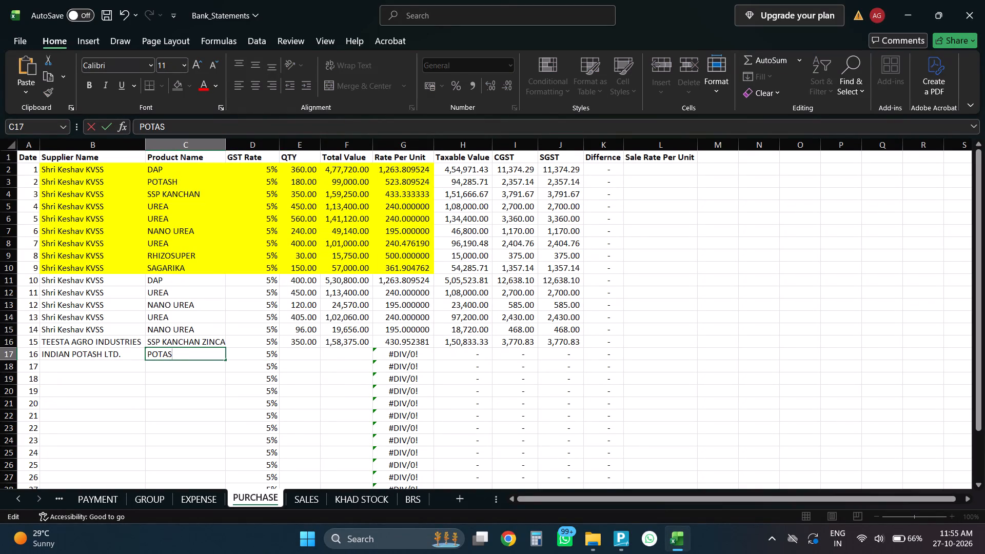
{"action": "key", "text": "BackSpace"}
{"action": "key", "text": "BackSpace"}
{"action": "key", "text": "BackSpace"}
{"action": "key", "text": "BackSpace"}
{"action": "key", "text": "BackSpace"}
{"action": "key", "text": "BackSpace"}
{"action": "type", "text": "MOL"}
{"action": "type", "text": "ASSES"}
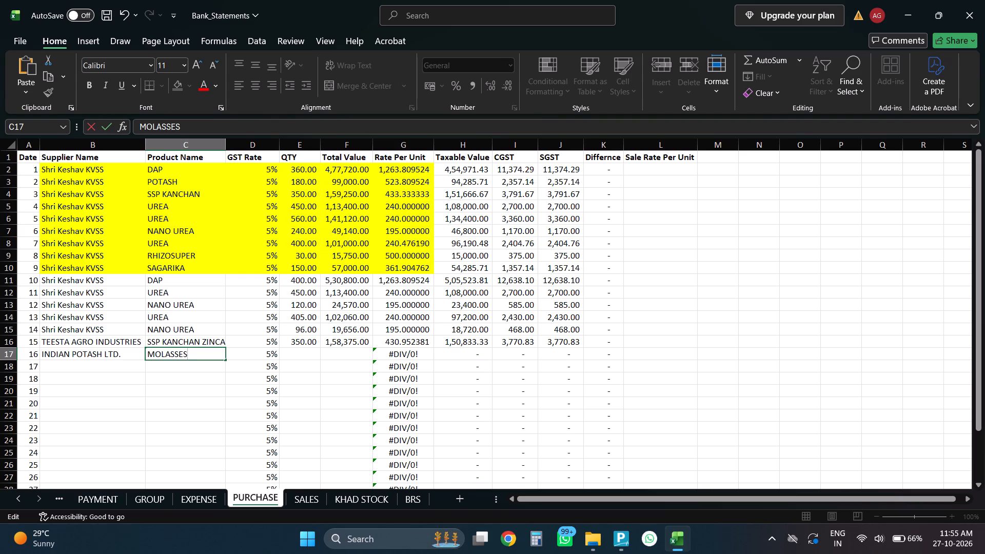
{"action": "key", "text": "space"}
{"action": "key", "text": "shift+parenleft"}
{"action": "type", "text": "PDM"}
{"action": "type", "text": ") POTASH"}
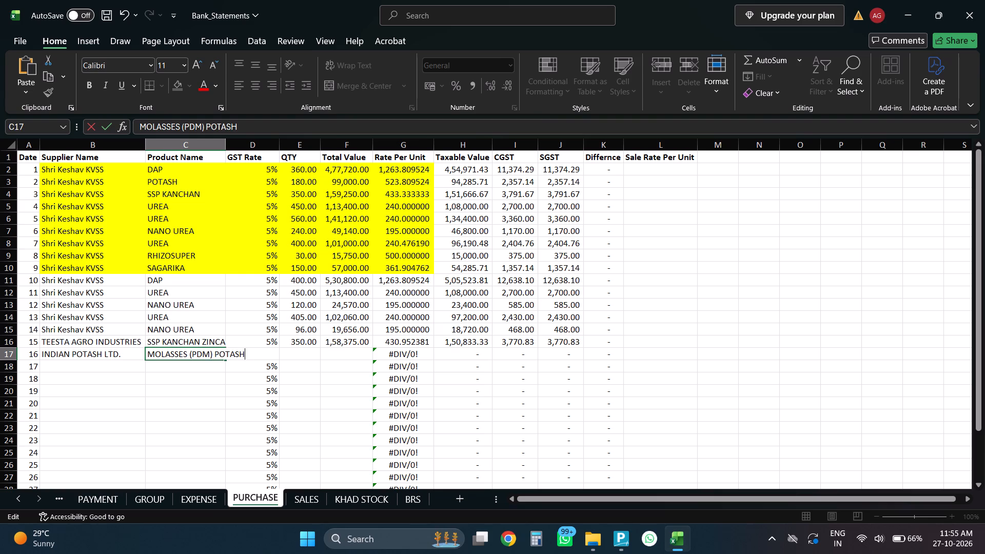
{"action": "key", "text": "Return"}
{"action": "key", "text": "Up"}
{"action": "key", "text": "Right"}
{"action": "key", "text": "Left"}
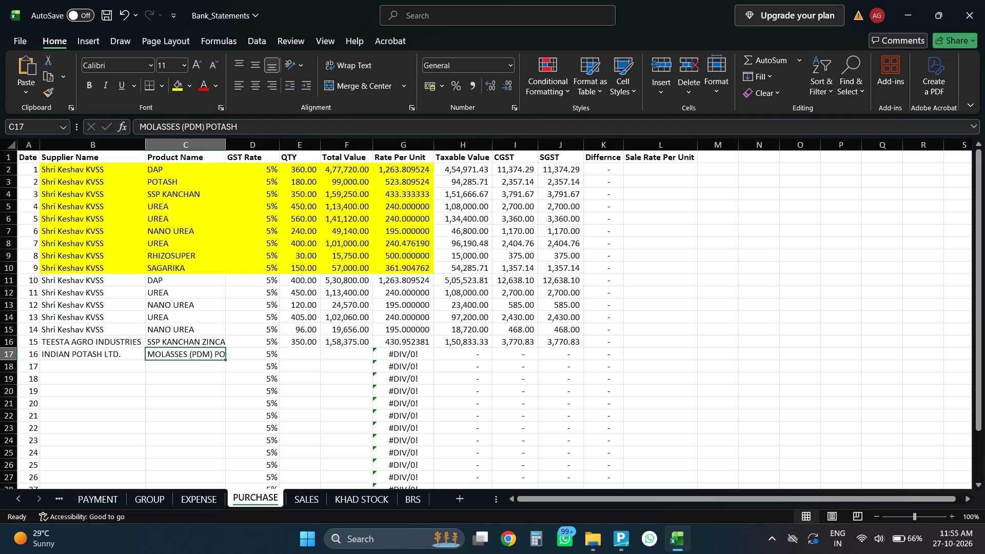
Enter the row 17 quantity as the calculation 9*1000/50.
{"action": "key", "text": "Right"}
{"action": "key", "text": "Right"}
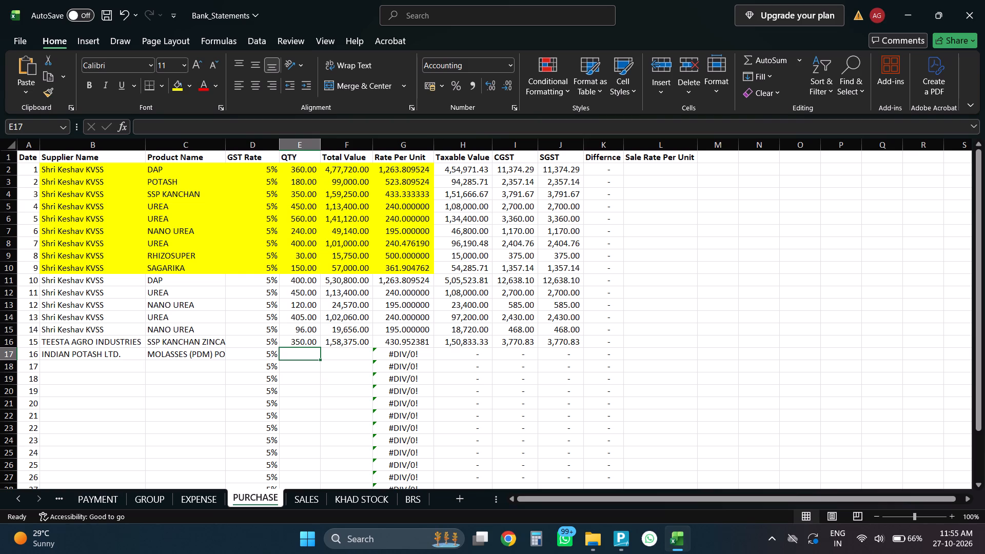
{"action": "type", "text": "+9*1000"}
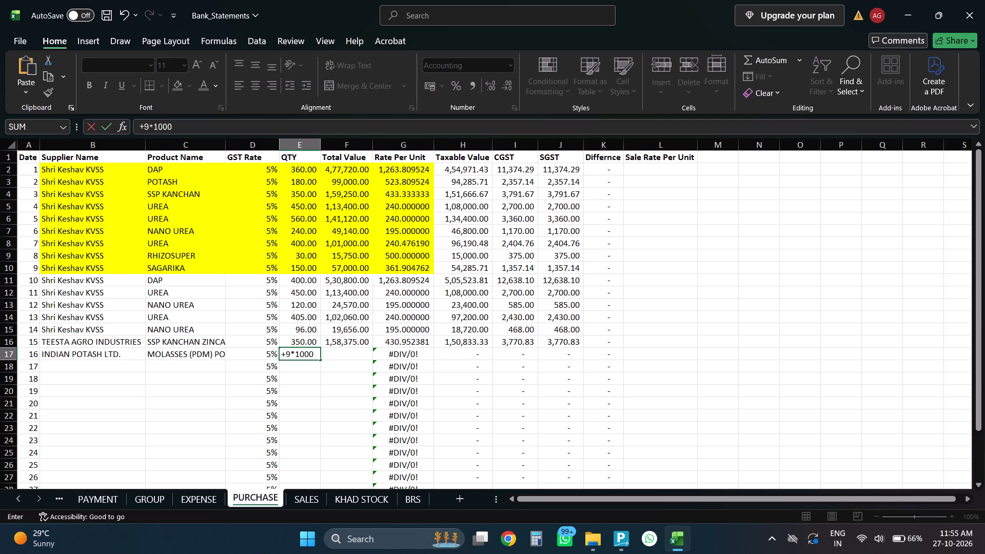
{"action": "key", "text": "slash"}
{"action": "type", "text": "50"}
{"action": "key", "text": "Return"}
{"action": "key", "text": "Up"}
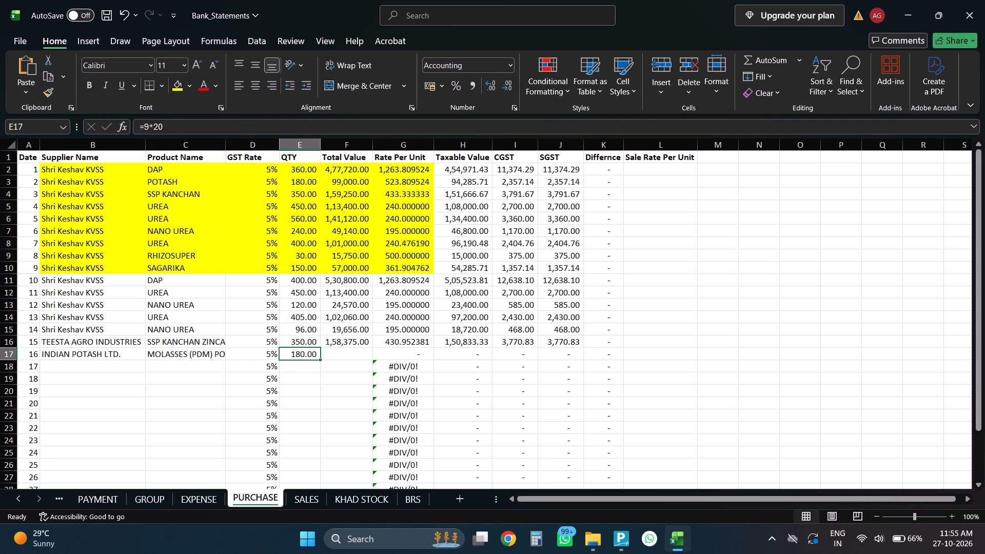
Enter 97974 as the total value in row 17.
{"action": "key", "text": "Right"}
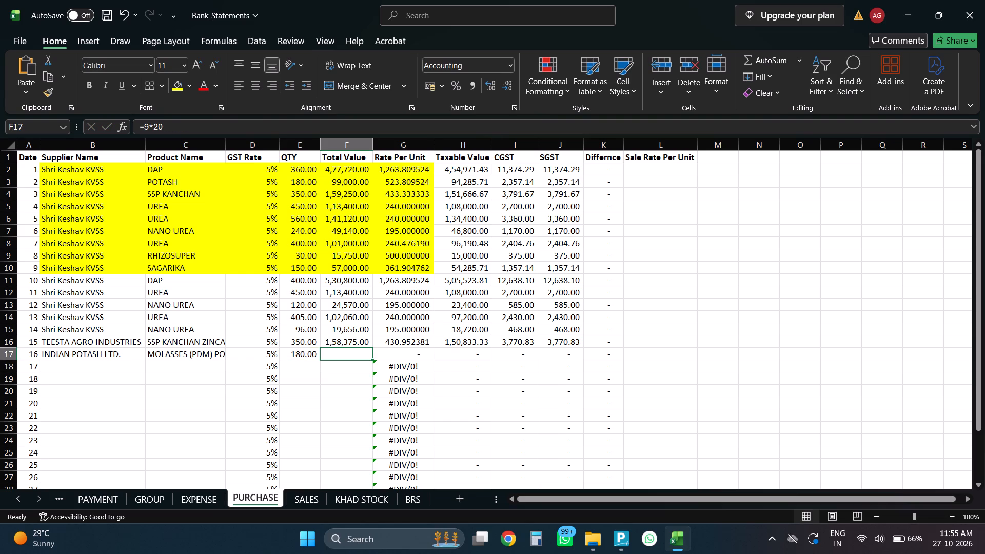
{"action": "key", "text": "Left"}
{"action": "key", "text": "Right"}
{"action": "type", "text": "97974"}
{"action": "key", "text": "Return"}
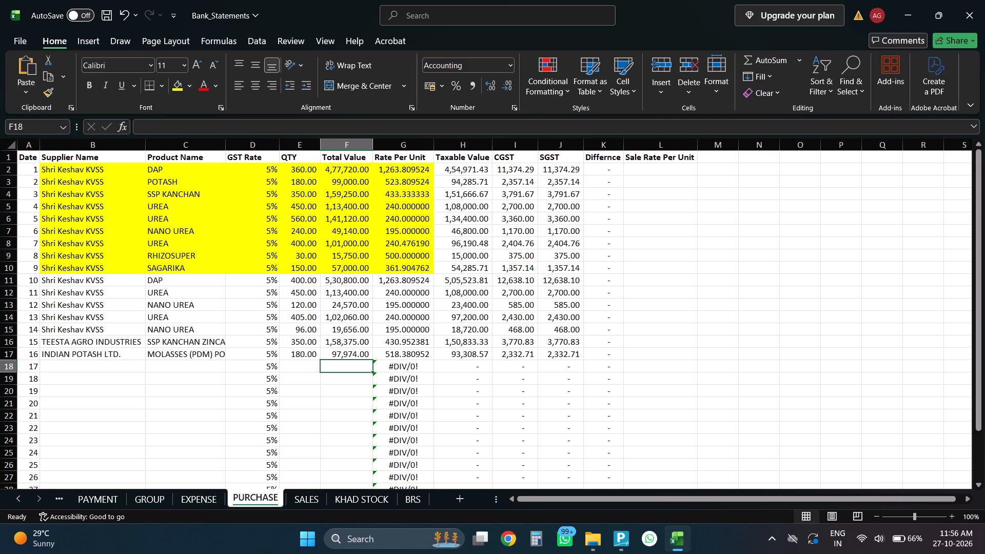
Check row 17's taxable value in Calculator by subtracting 1620 from 94928.58, clear the calculator and return to the PURCHASE sheet.
{"action": "left_click", "coordinate": [469, 353]}
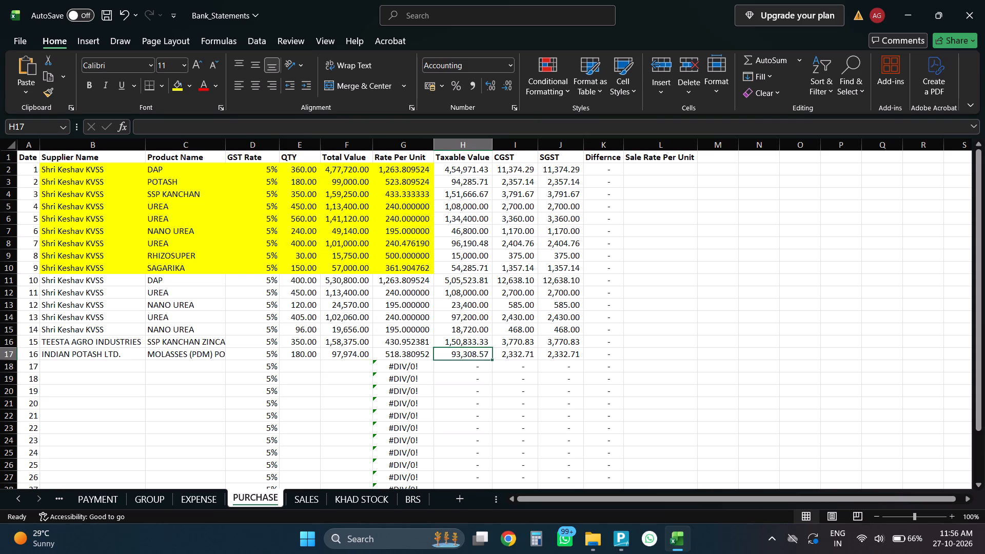
{"action": "left_click", "coordinate": [357, 352]}
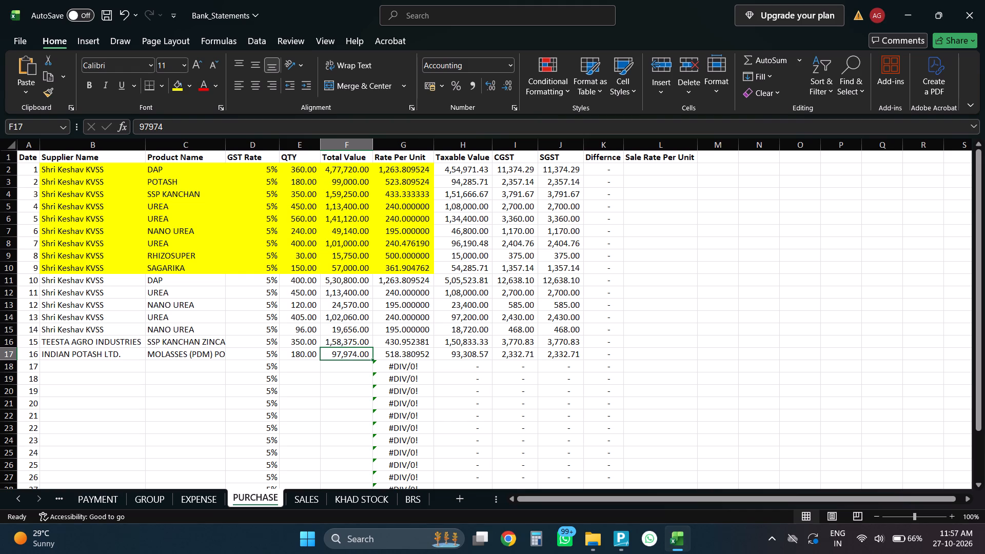
{"action": "key", "text": "super+2"}
{"action": "key", "text": "Escape"}
{"action": "key", "text": "Escape"}
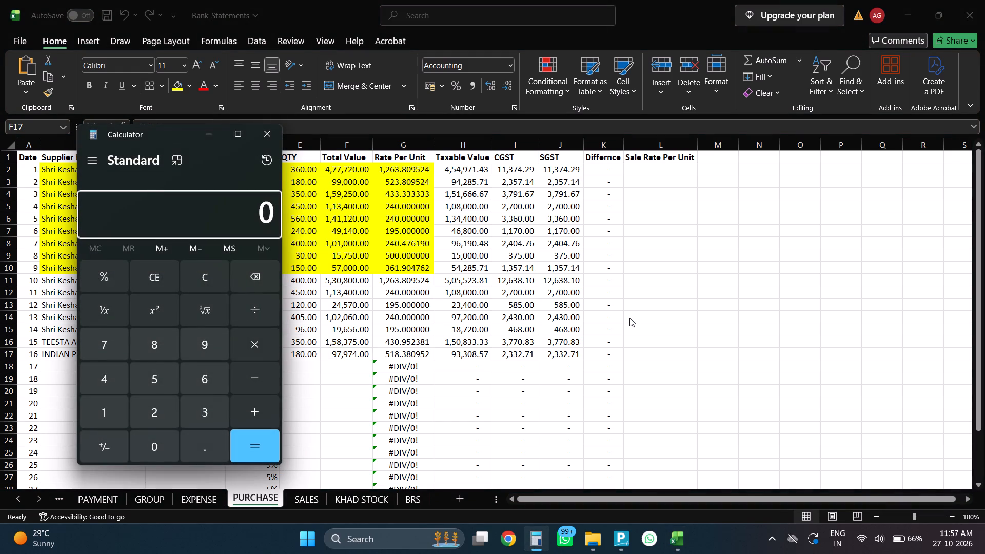
{"action": "key", "text": "Escape"}
{"action": "type", "text": "94928.58"}
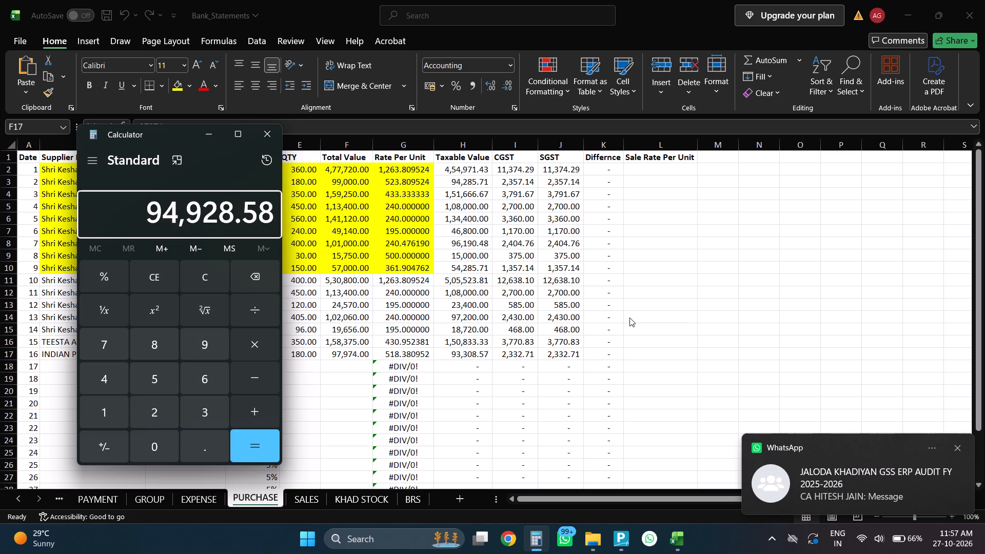
{"action": "type", "text": "---"}
{"action": "type", "text": "1620-"}
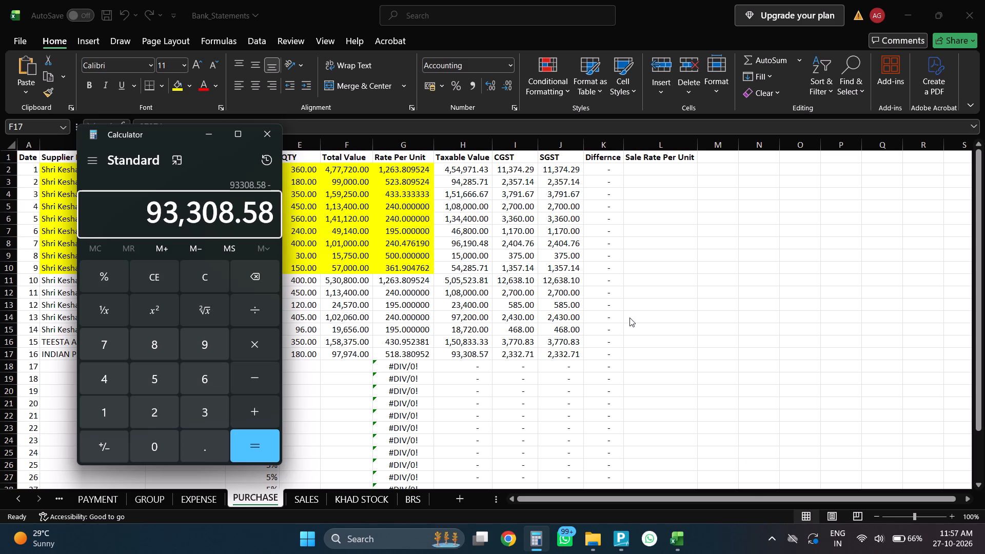
{"action": "key", "text": "Escape"}
{"action": "key", "text": "Escape"}
{"action": "key", "text": "Escape"}
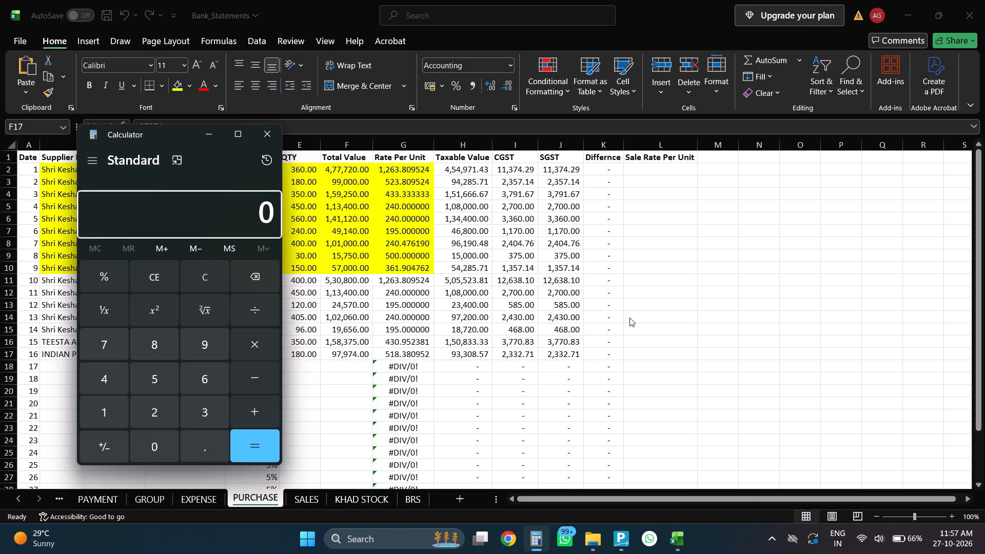
{"action": "key", "text": "Escape"}
{"action": "key", "text": "Escape"}
{"action": "key", "text": "Escape"}
{"action": "key", "text": "Escape"}
{"action": "key", "text": "alt+Tab"}
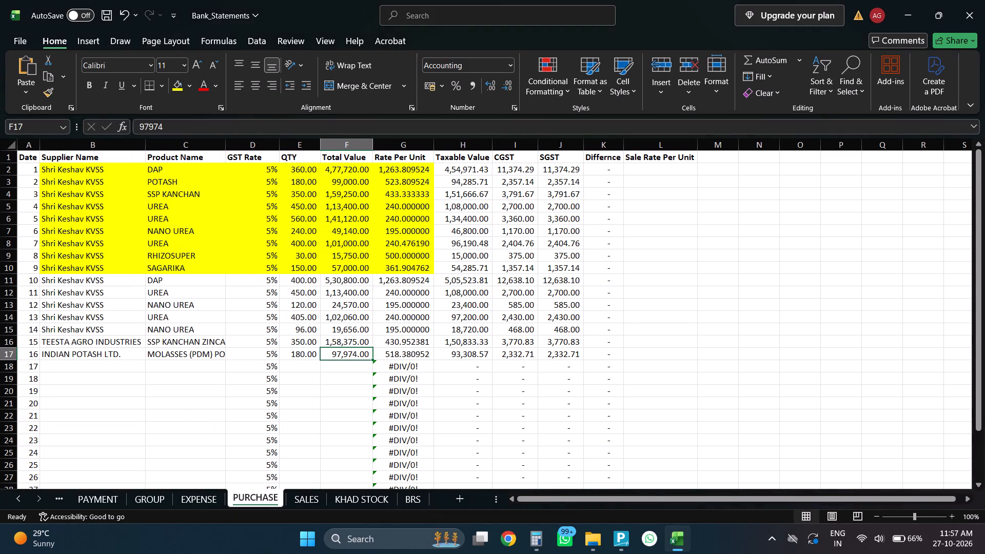
Fill the supplier name INDIAN POTASH LTD. down into row 18 and move to that row's product name cell.
{"action": "scroll", "coordinate": [584, 245], "scroll_direction": "down", "scroll_amount": 3}
{"action": "scroll", "coordinate": [583, 246], "scroll_direction": "up", "scroll_amount": 3}
{"action": "key", "text": "Down"}
{"action": "key", "text": "Left"}
{"action": "key", "text": "Left"}
{"action": "key", "text": "Left"}
{"action": "key", "text": "Left"}
{"action": "key", "text": "Left"}
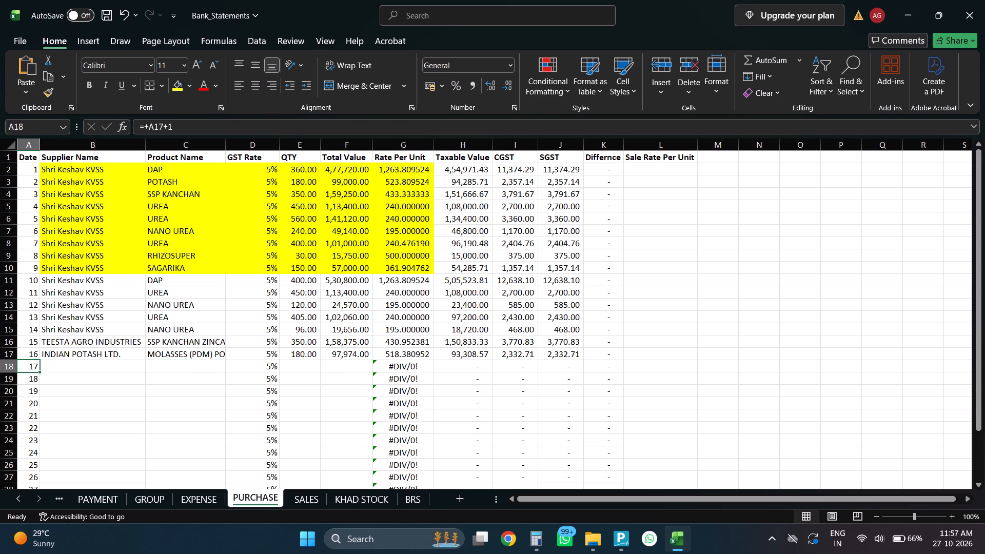
{"action": "key", "text": "Right"}
{"action": "key", "text": "ctrl+d"}
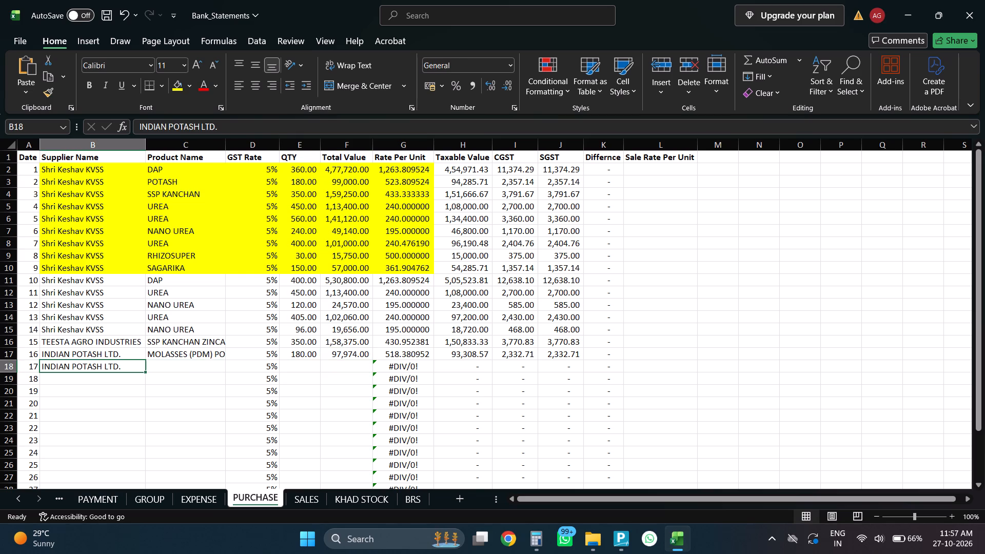
{"action": "key", "text": "Right"}
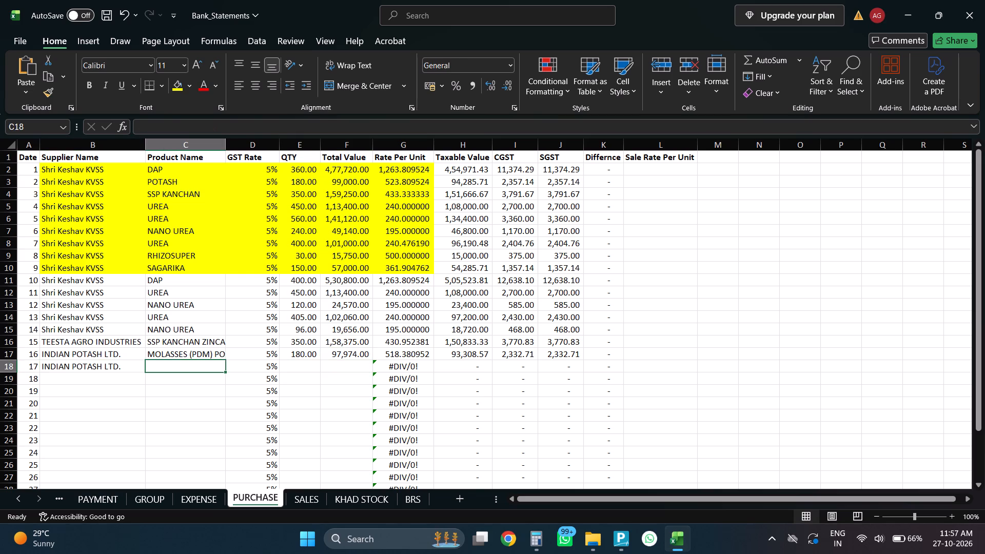
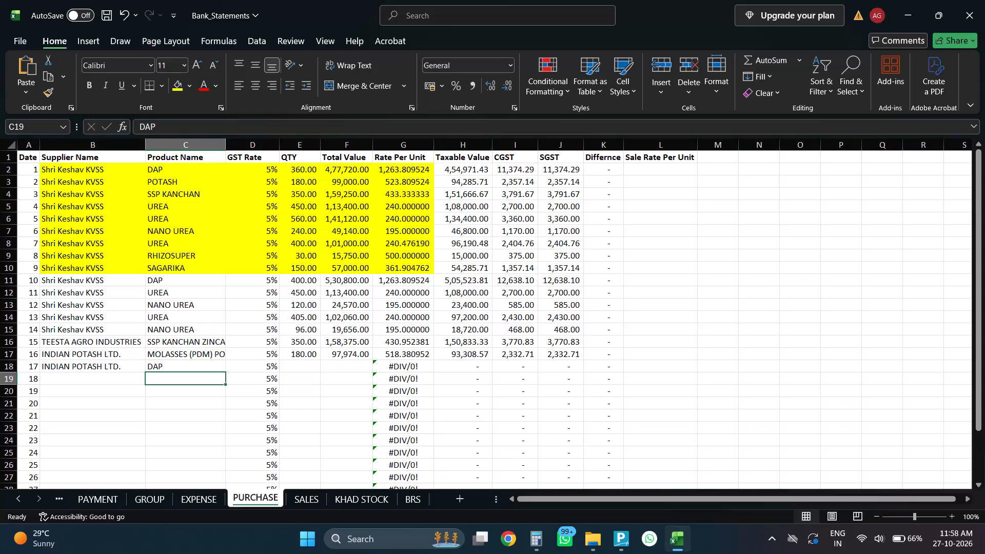
Enter the row 18 DAP quantity as the calculation 18*1000/50.
{"action": "key", "text": "Up"}
{"action": "key", "text": "Right"}
{"action": "key", "text": "Right"}
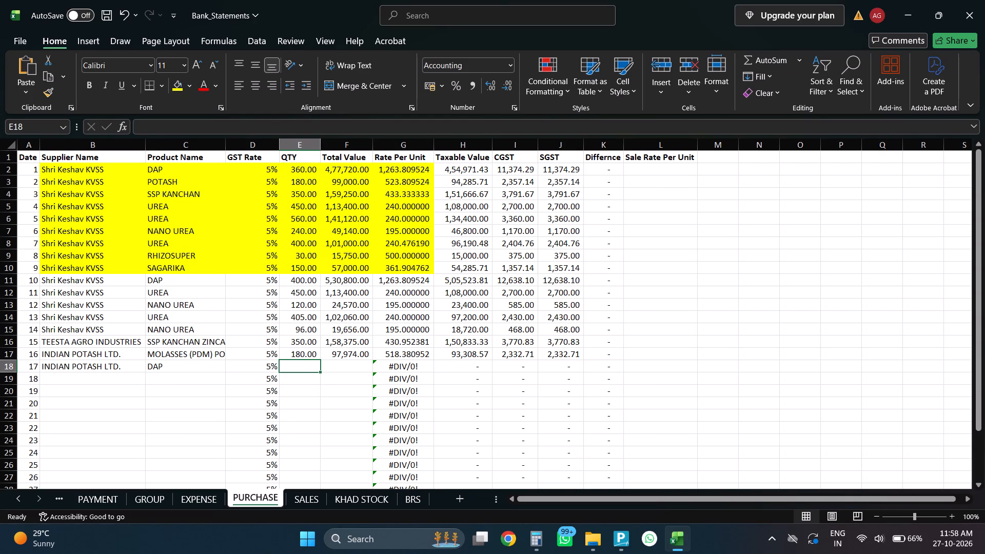
{"action": "scroll", "coordinate": [302, 203], "scroll_direction": "up", "scroll_amount": 1}
{"action": "type", "text": "+18+*1000"}
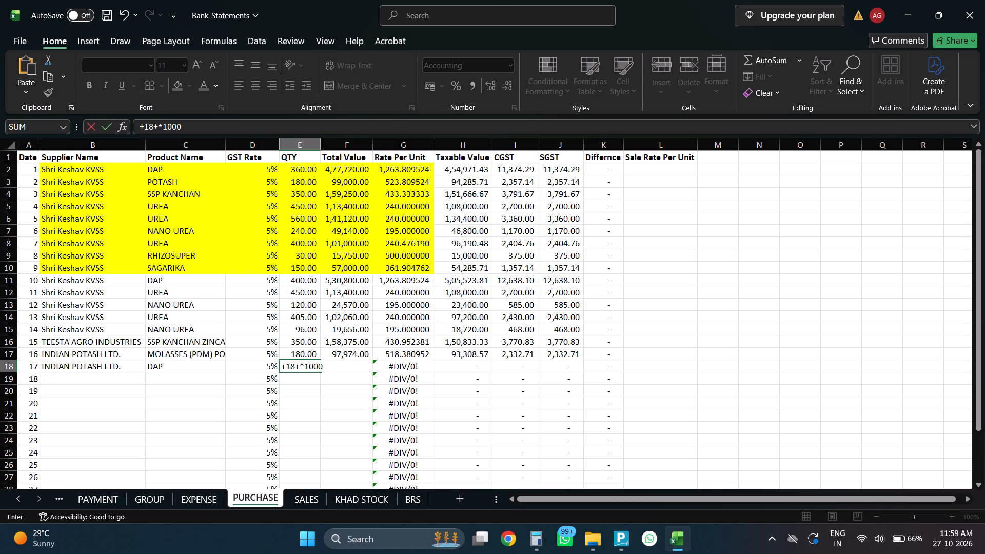
{"action": "key", "text": "BackSpace"}
{"action": "key", "text": "BackSpace"}
{"action": "key", "text": "BackSpace"}
{"action": "key", "text": "BackSpace"}
{"action": "key", "text": "BackSpace"}
{"action": "key", "text": "BackSpace"}
{"action": "key", "text": "BackSpace"}
{"action": "type", "text": "8*1000/50"}
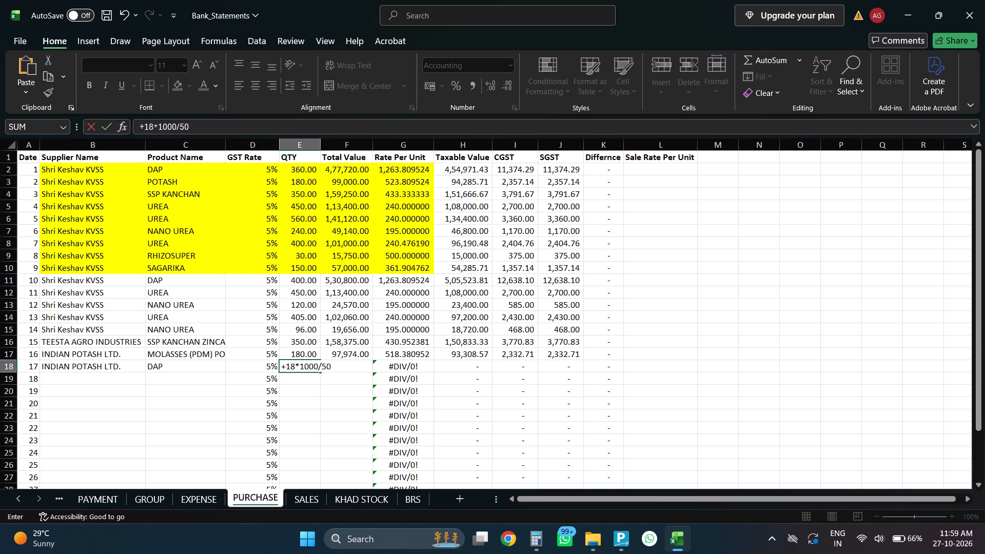
{"action": "key", "text": "Return"}
Enter 476928.08 as the total value in row 18.
{"action": "key", "text": "Up"}
{"action": "key", "text": "Right"}
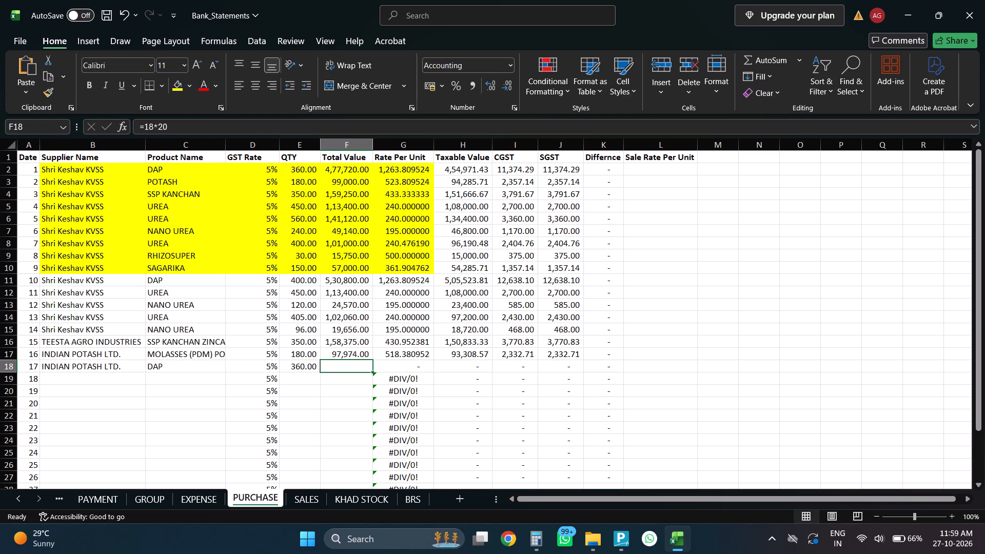
{"action": "type", "text": "476928.08"}
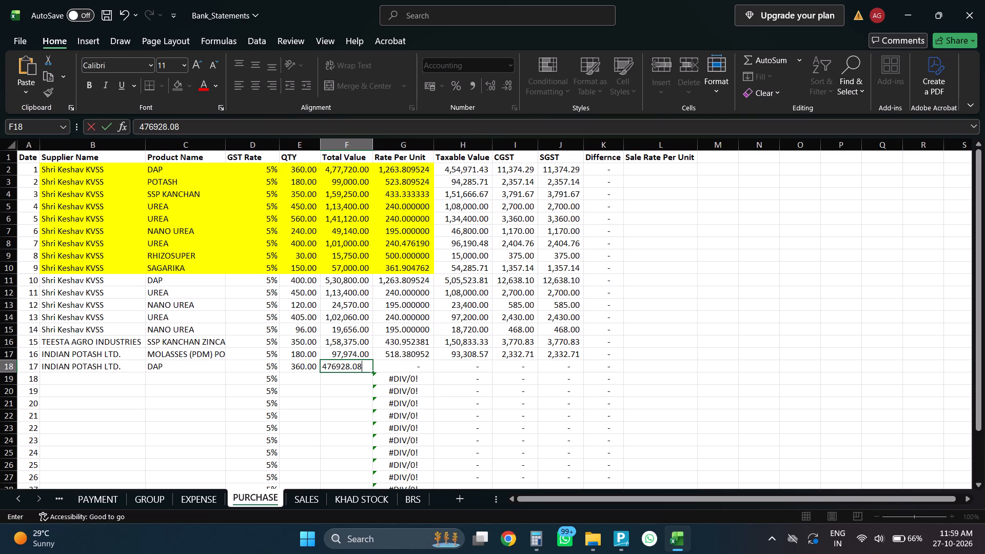
{"action": "key", "text": "Return"}
{"action": "key", "text": "Up"}
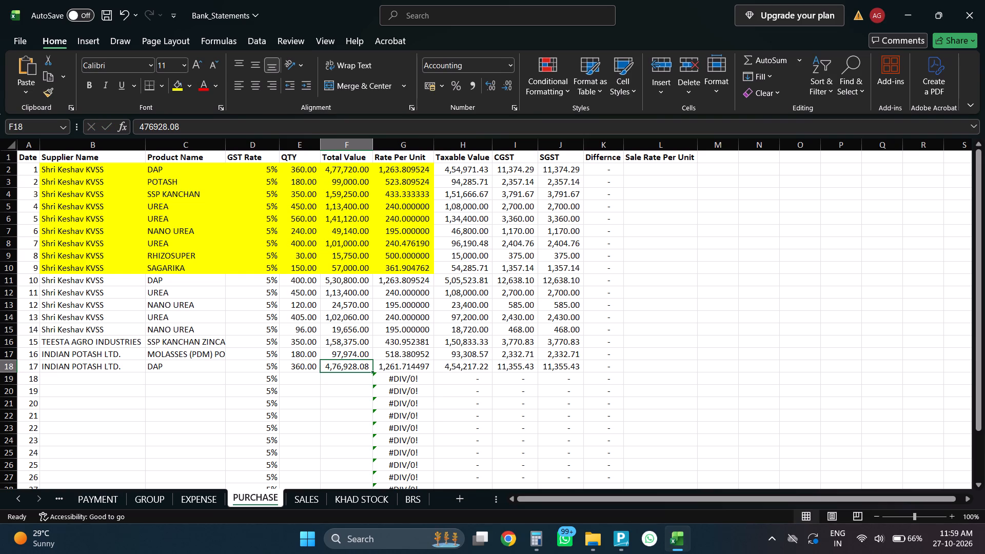
Review the row 18 entry and select the INDIAN POTASH LTD. total values in rows 17 and 18 to view their sum.
{"action": "key", "text": "Left"}
{"action": "key", "text": "Left"}
{"action": "key", "text": "Left"}
{"action": "key", "text": "Left"}
{"action": "key", "text": "Left"}
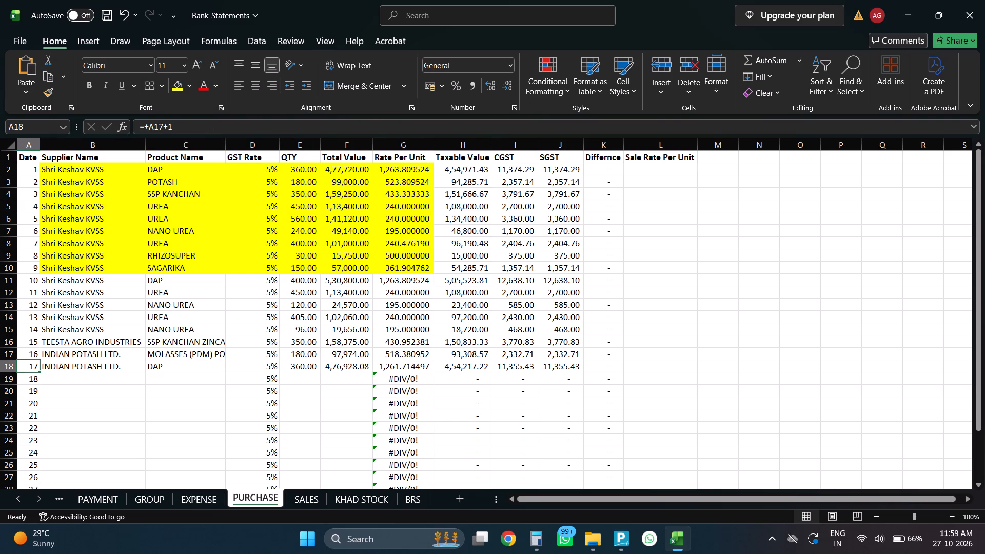
{"action": "key", "text": "Right"}
{"action": "key", "text": "Right"}
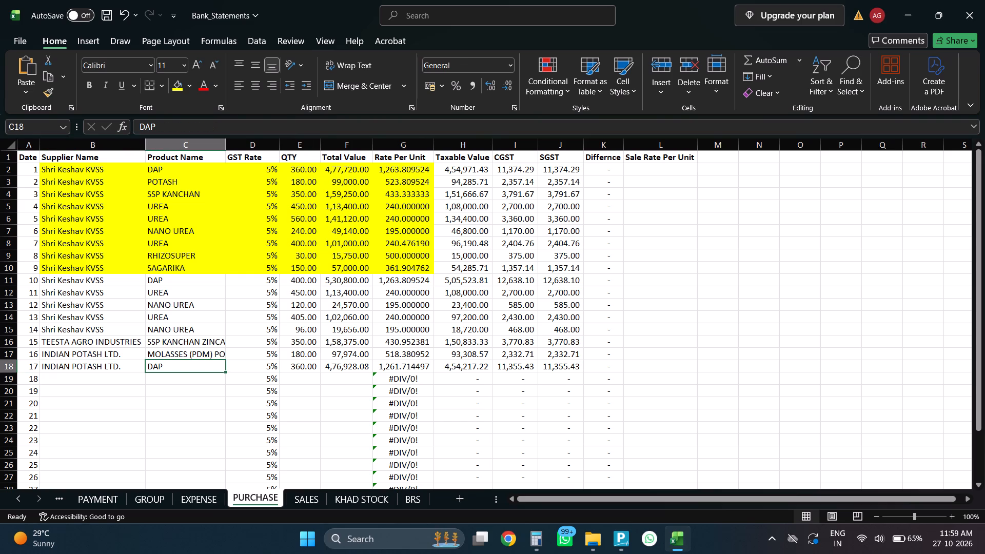
{"action": "key", "text": "Right"}
{"action": "key", "text": "Right"}
{"action": "key", "text": "Right"}
{"action": "key", "text": "shift+Up"}
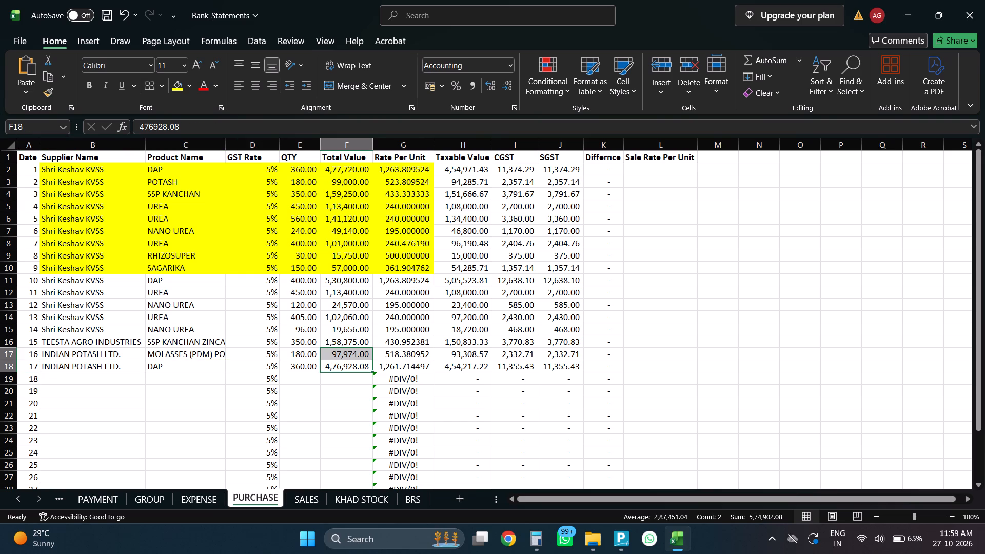
Switch to TallyPrime and open the Sundry Creditors group summary from the Trial Balance.
{"action": "key", "text": "alt+Tab"}
{"action": "key", "text": "alt+Tab"}
{"action": "key", "text": "alt+Tab"}
{"action": "key", "text": "Down"}
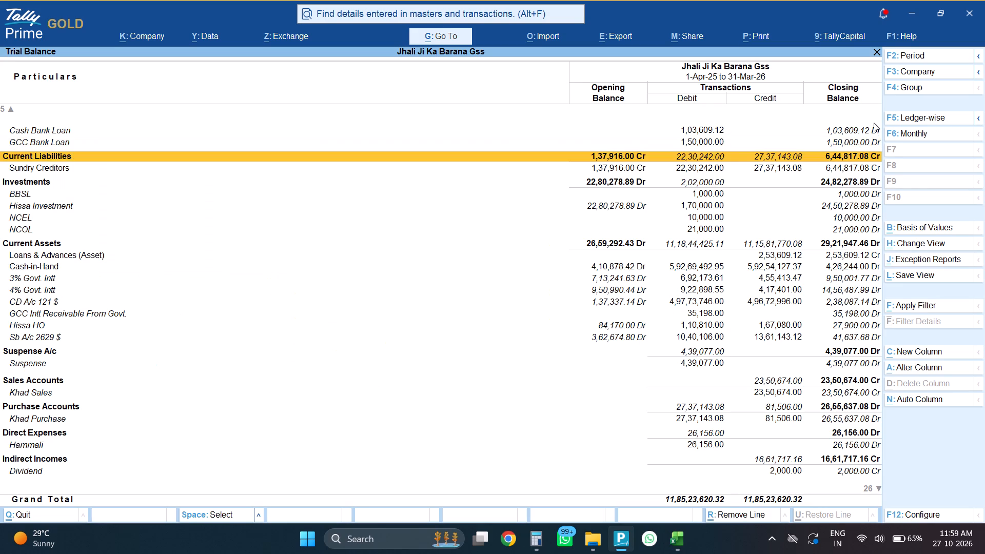
{"action": "key", "text": "Down"}
{"action": "key", "text": "Down"}
{"action": "key", "text": "Down"}
{"action": "key", "text": "Down"}
{"action": "key", "text": "Up"}
{"action": "key", "text": "Up"}
{"action": "key", "text": "Up"}
{"action": "key", "text": "Return"}
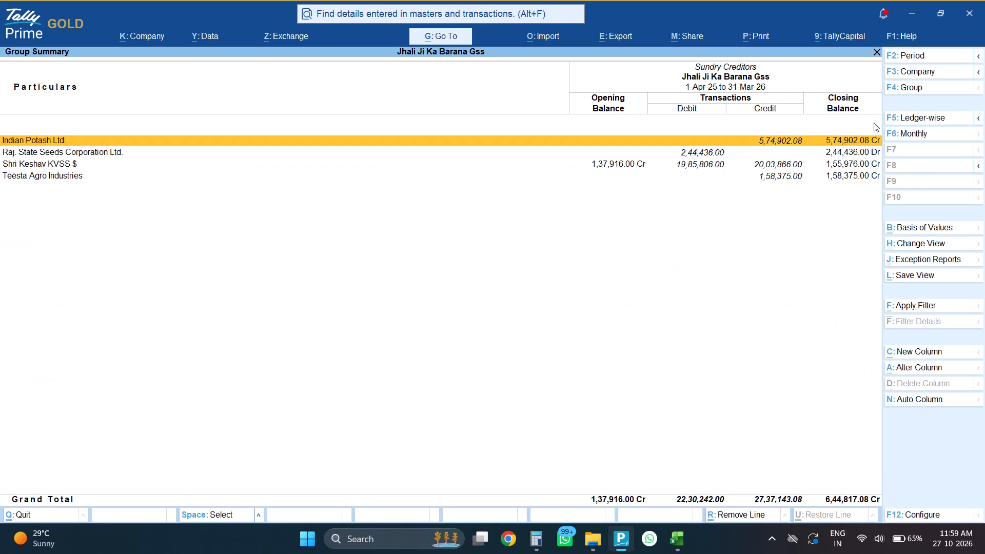
Compare Indian Potash Ltd.'s credit total with the sum of the selected PURCHASE values and mark its line in the group summary.
{"action": "key", "text": "alt+Tab"}
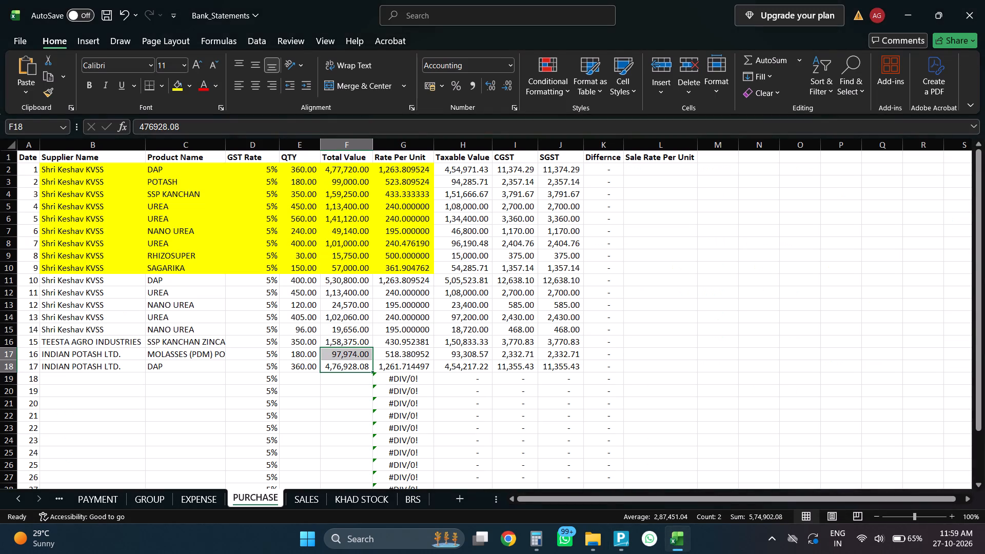
{"action": "key", "text": "alt+Tab"}
{"action": "key", "text": "alt+Tab"}
{"action": "key", "text": "alt+Tab"}
{"action": "key", "text": "space"}
Check Teesta Agro Industries' credit total against its row 16 total value on the PURCHASE sheet and mark its line in TallyPrime.
{"action": "key", "text": "Down"}
{"action": "key", "text": "Down"}
{"action": "key", "text": "Down"}
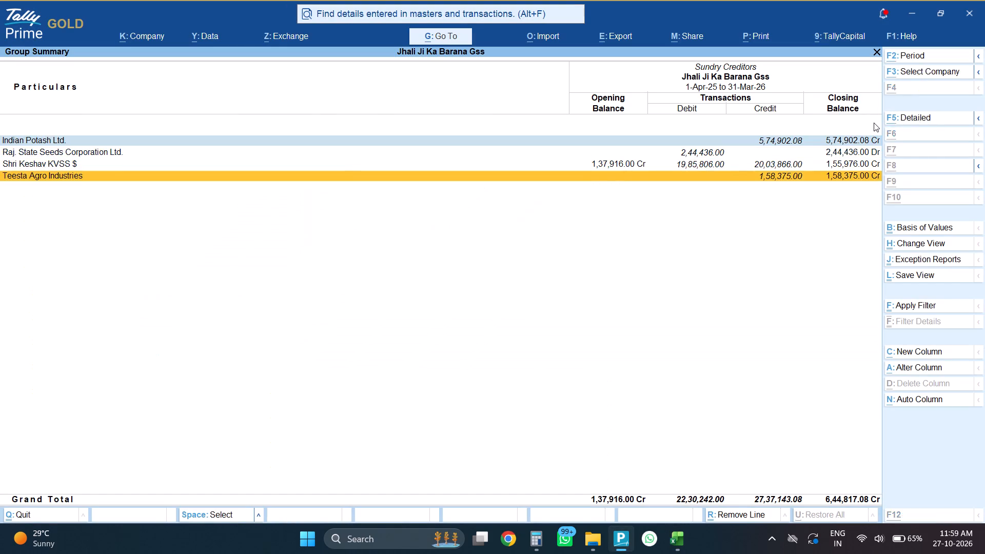
{"action": "key", "text": "alt+Tab"}
{"action": "key", "text": "Up"}
{"action": "key", "text": "Up"}
{"action": "key", "text": "alt+Tab"}
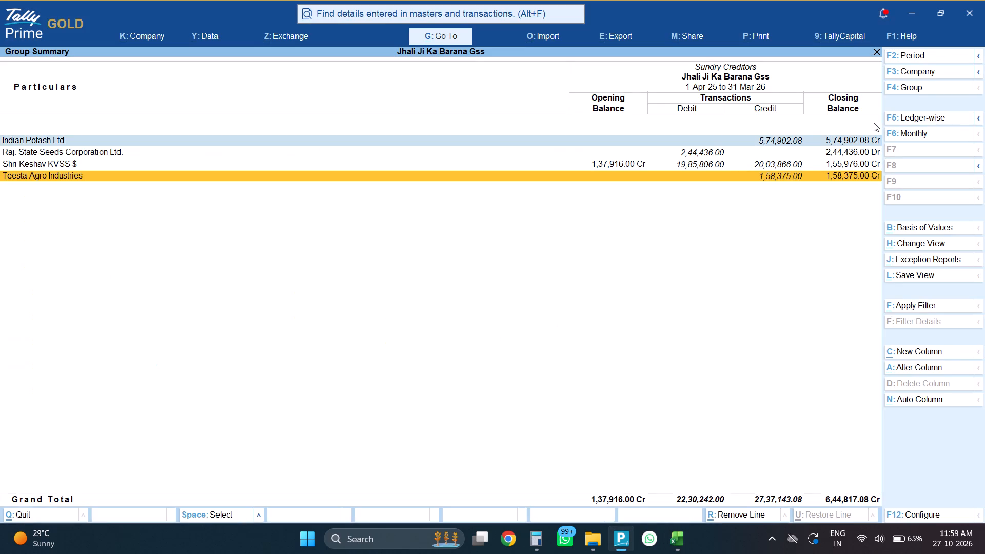
{"action": "key", "text": "space"}
Return to the PURCHASE sheet and autofit the Supplier Name and Product Name columns to their contents.
{"action": "key", "text": "alt+Tab"}
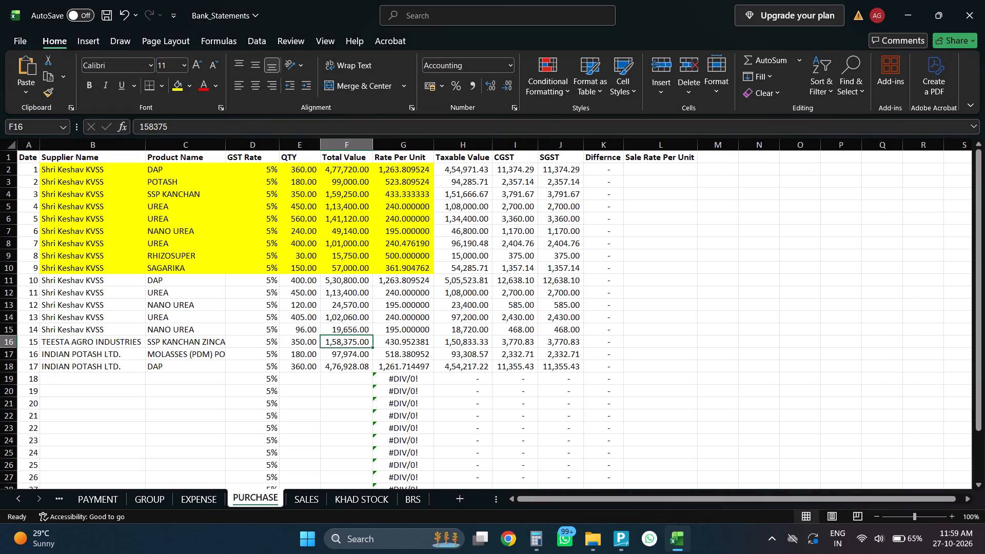
{"action": "key", "text": "Left"}
{"action": "key", "text": "Left"}
{"action": "key", "text": "Left"}
{"action": "key", "text": "Left"}
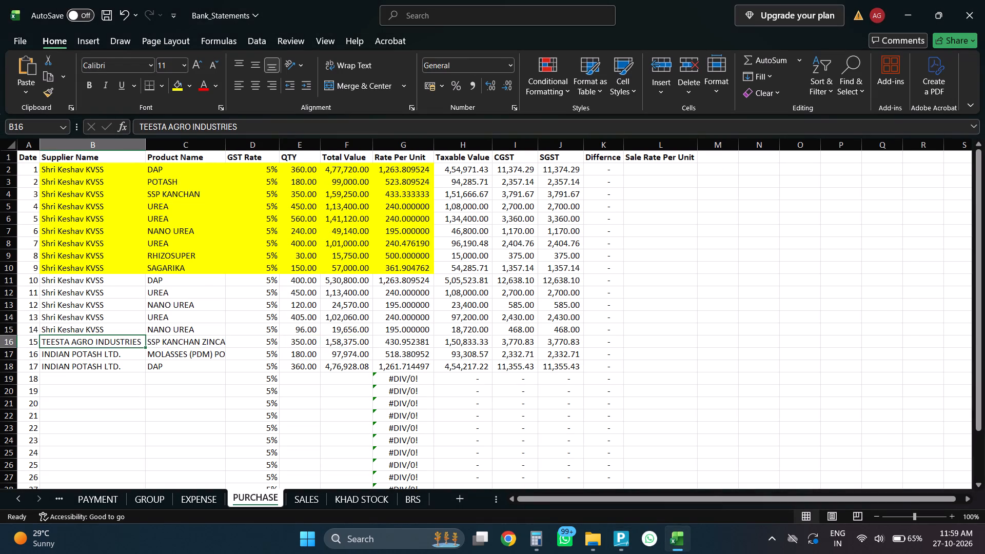
{"action": "double_click", "coordinate": [147, 146]}
{"action": "double_click", "coordinate": [226, 145]}
{"action": "scroll", "coordinate": [237, 313], "scroll_direction": "down", "scroll_amount": 6}
{"action": "scroll", "coordinate": [237, 313], "scroll_direction": "up", "scroll_amount": 6}
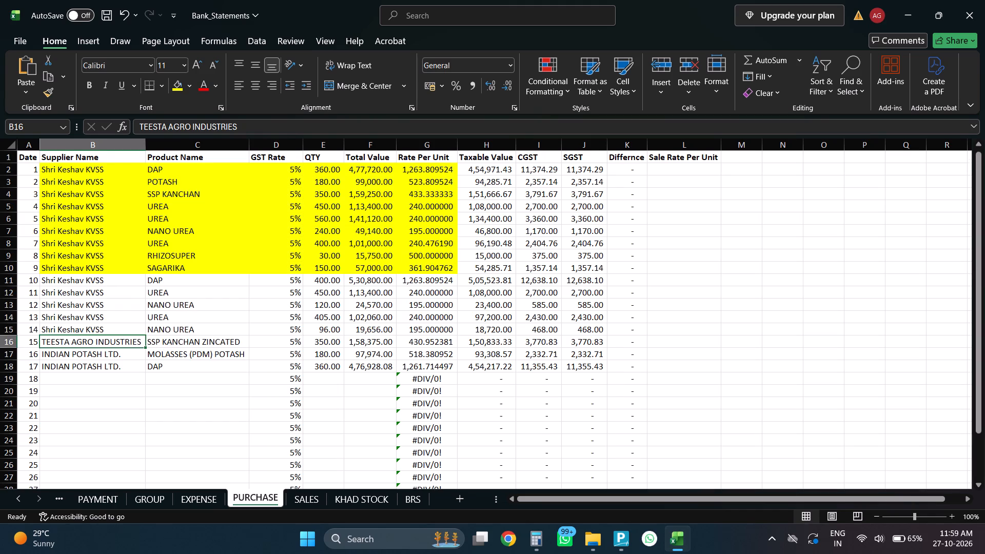
{"action": "scroll", "coordinate": [237, 313], "scroll_direction": "up", "scroll_amount": 13}
Switch to TallyPrime and open the monthly summary of the Shri Keshav KVSS ledger.
{"action": "key", "text": "alt+Tab"}
{"action": "scroll", "coordinate": [204, 187], "scroll_direction": "up", "scroll_amount": 2}
{"action": "scroll", "coordinate": [207, 190], "scroll_direction": "down", "scroll_amount": 1}
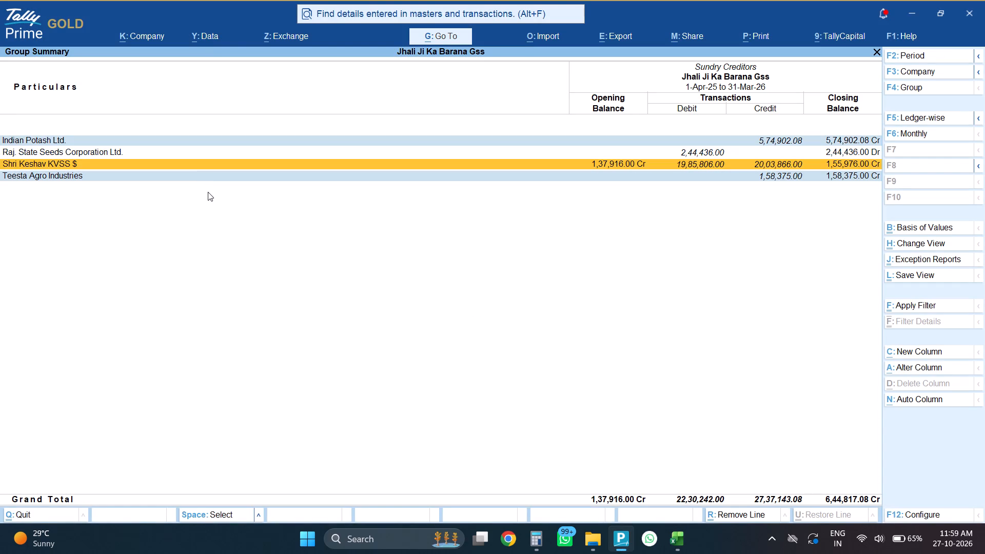
{"action": "key", "text": "Return"}
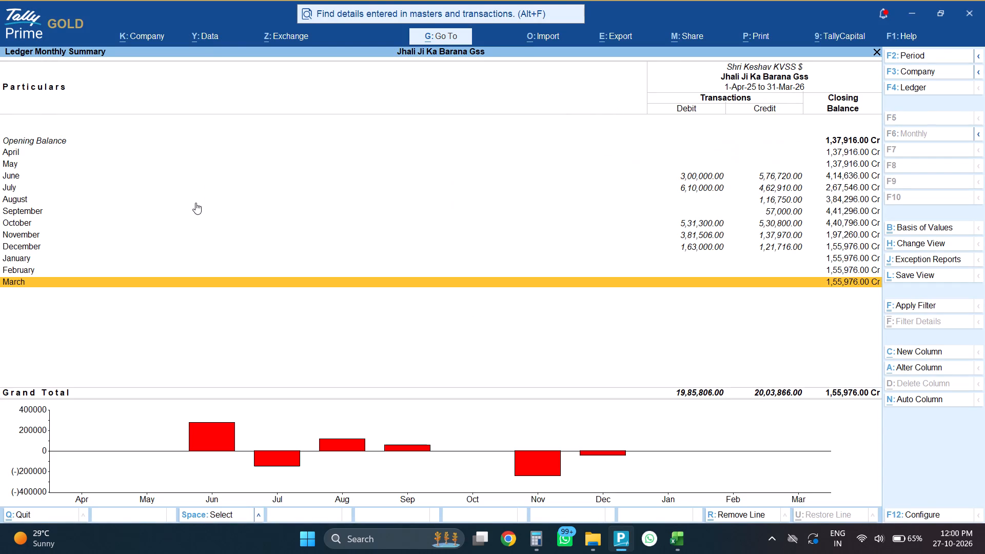
Compare the sum of the Shri Keshav KVSS total values in F2:F15 of the PURCHASE sheet with the ledger's credit grand total in TallyPrime.
{"action": "key", "text": "alt+Tab"}
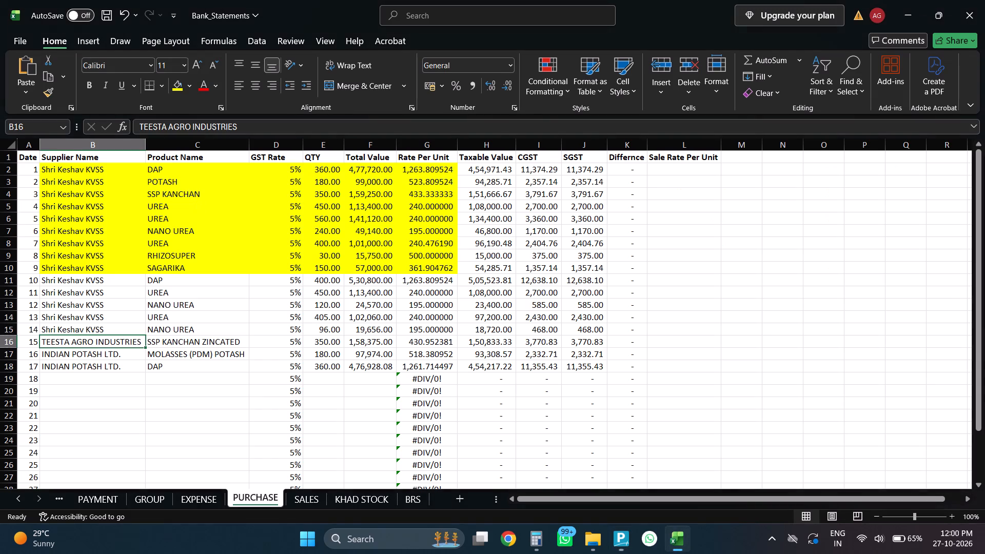
{"action": "left_click_drag", "start_coordinate": [360, 166], "coordinate": [362, 278]}
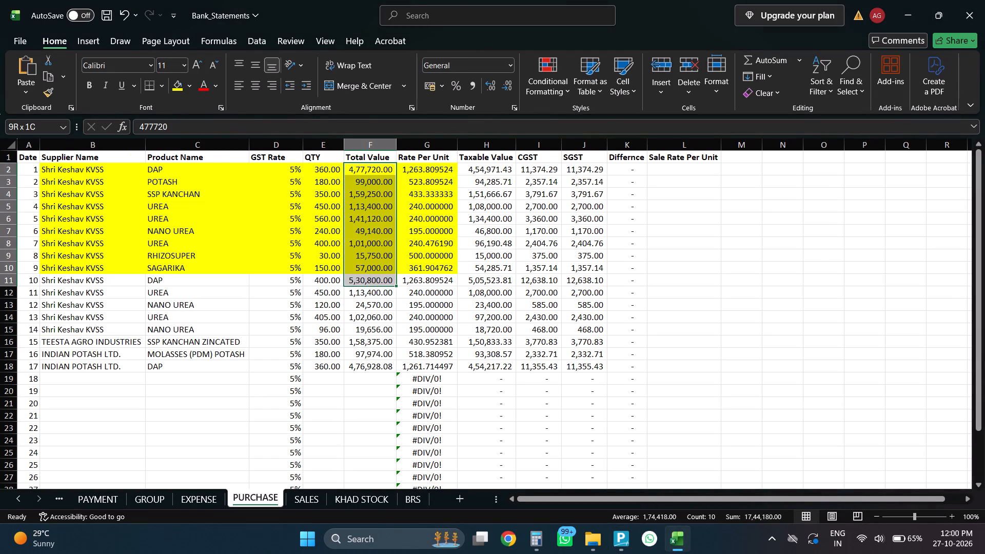
{"action": "left_click_drag", "start_coordinate": [362, 278], "coordinate": [360, 327]}
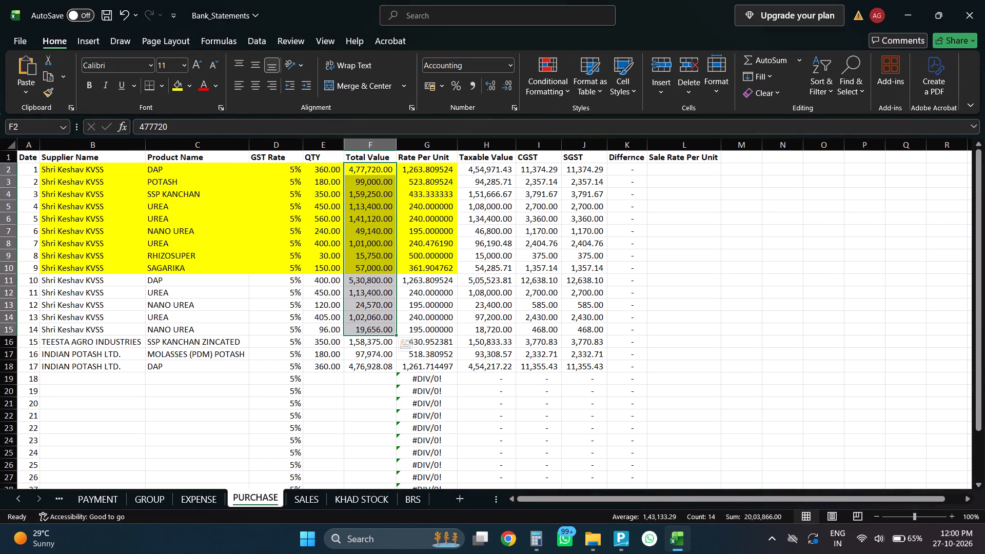
{"action": "key", "text": "alt+Tab"}
{"action": "key", "text": "alt+Tab"}
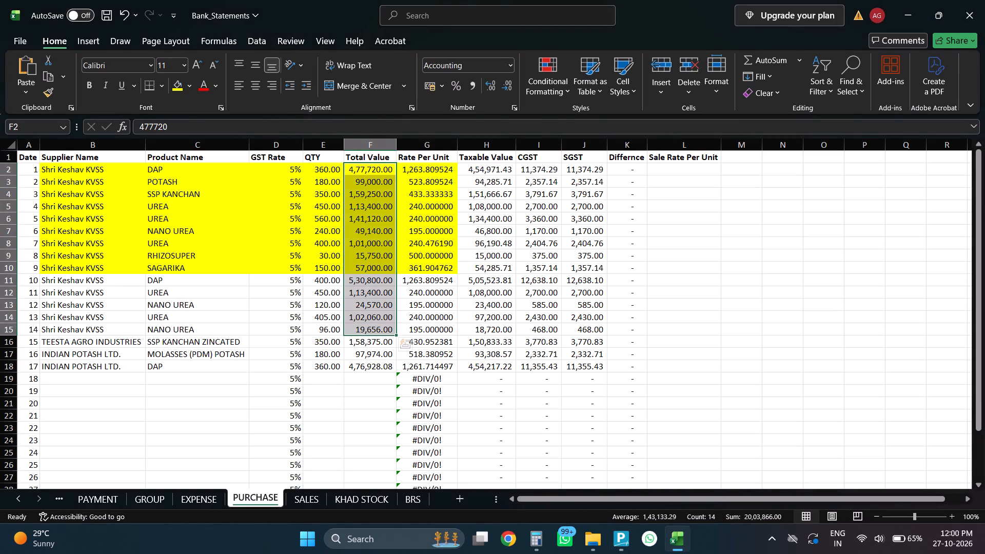
{"action": "key", "text": "alt+Tab"}
{"action": "key", "text": "alt+Tab"}
{"action": "key", "text": "alt+Tab"}
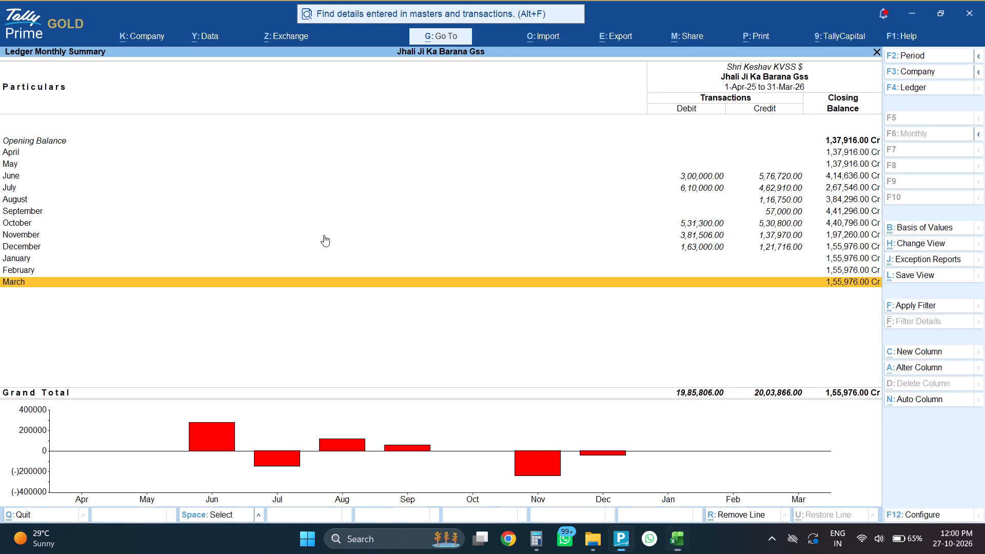
{"action": "key", "text": "alt+Tab"}
{"action": "key", "text": "alt+Tab"}
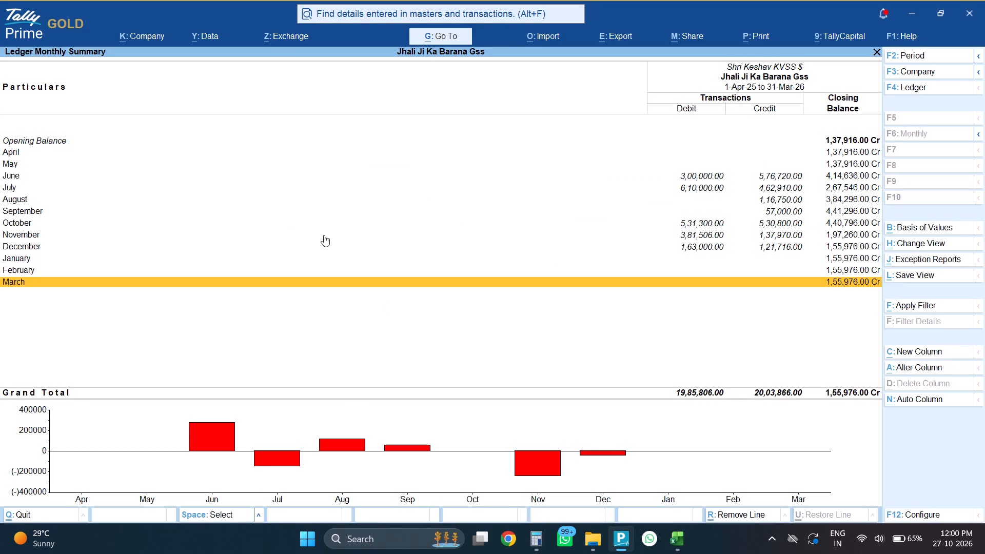
{"action": "key", "text": "alt+Tab"}
{"action": "key", "text": "alt+Tab"}
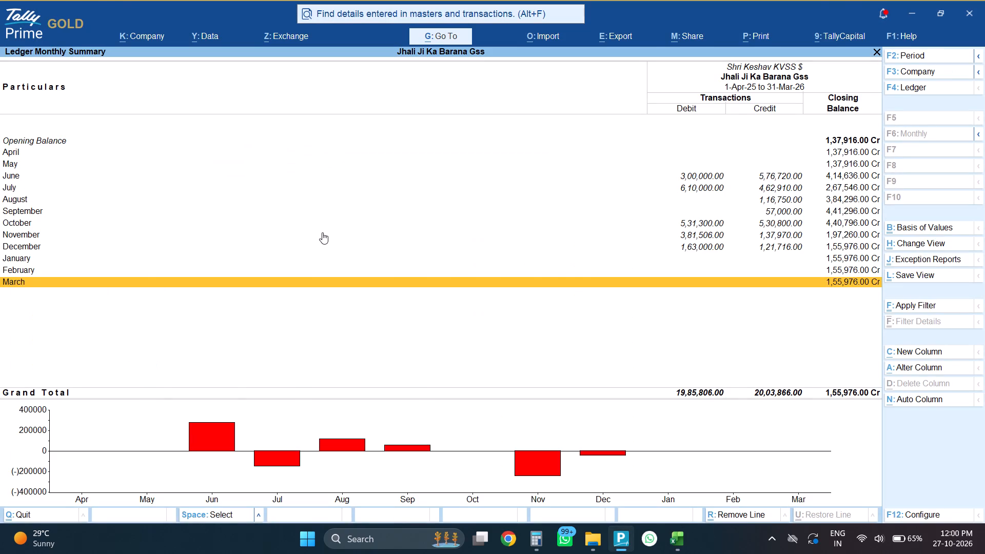
{"action": "key", "text": "alt+Tab"}
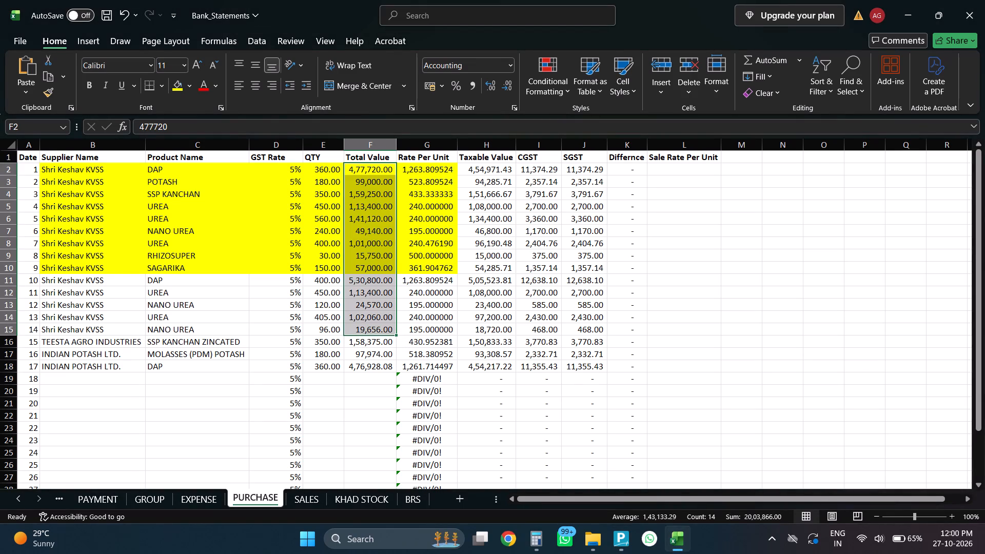
Remove the fill colour from cells B2:G11 on the PURCHASE sheet.
{"action": "left_click_drag", "start_coordinate": [72, 168], "coordinate": [447, 276]}
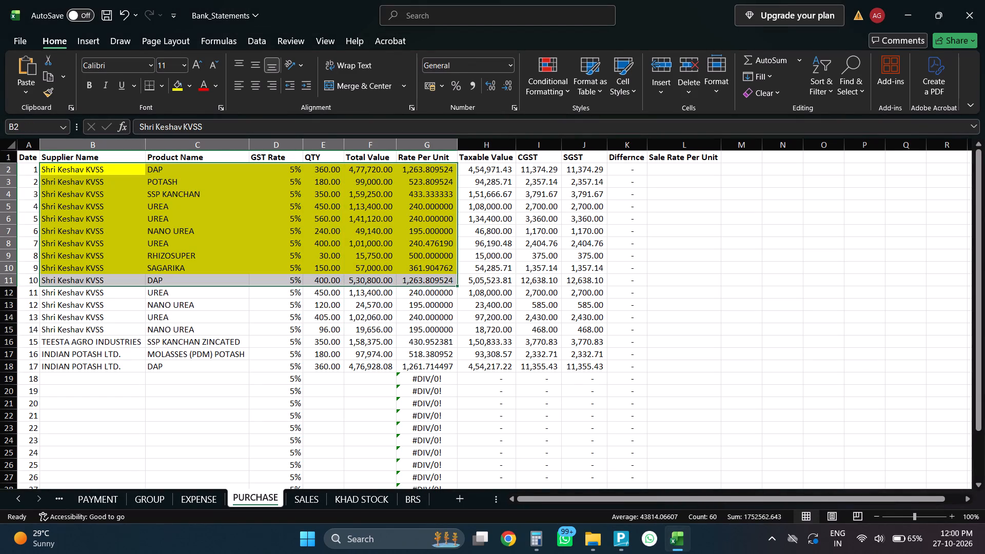
{"action": "left_click", "coordinate": [193, 87]}
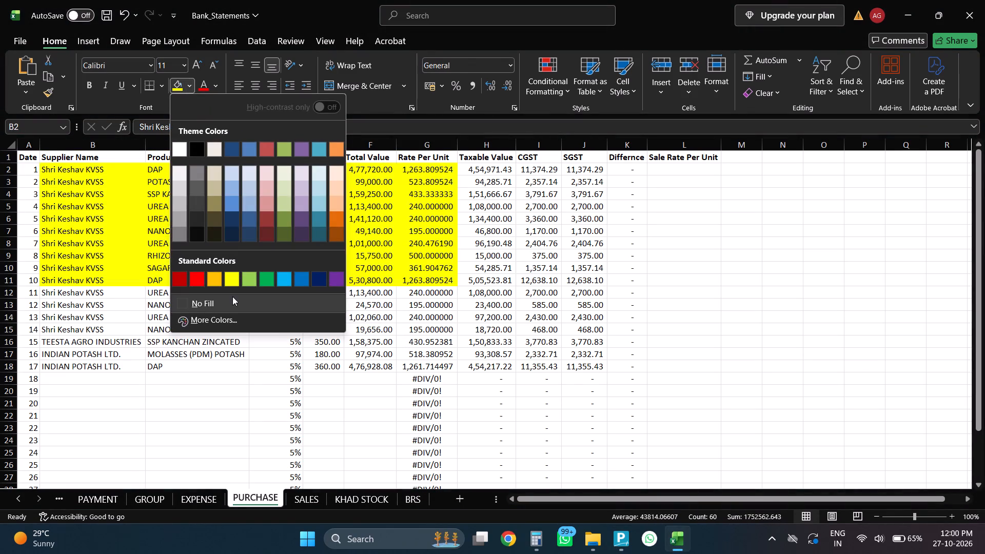
{"action": "left_click", "coordinate": [232, 296]}
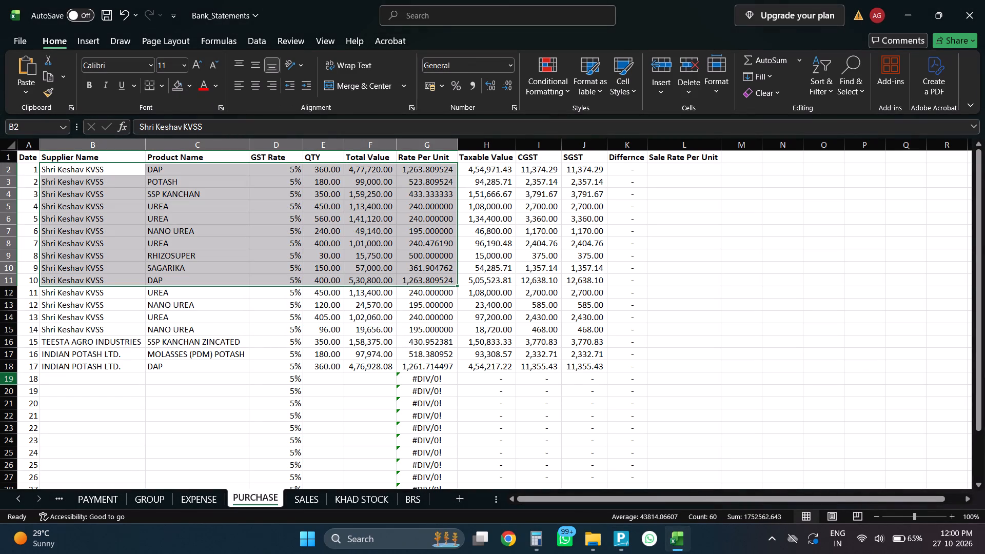
Clear the contents of rows 19 to 33 below the last purchase entry on the PURCHASE sheet.
{"action": "left_click_drag", "start_coordinate": [8, 378], "coordinate": [40, 516]}
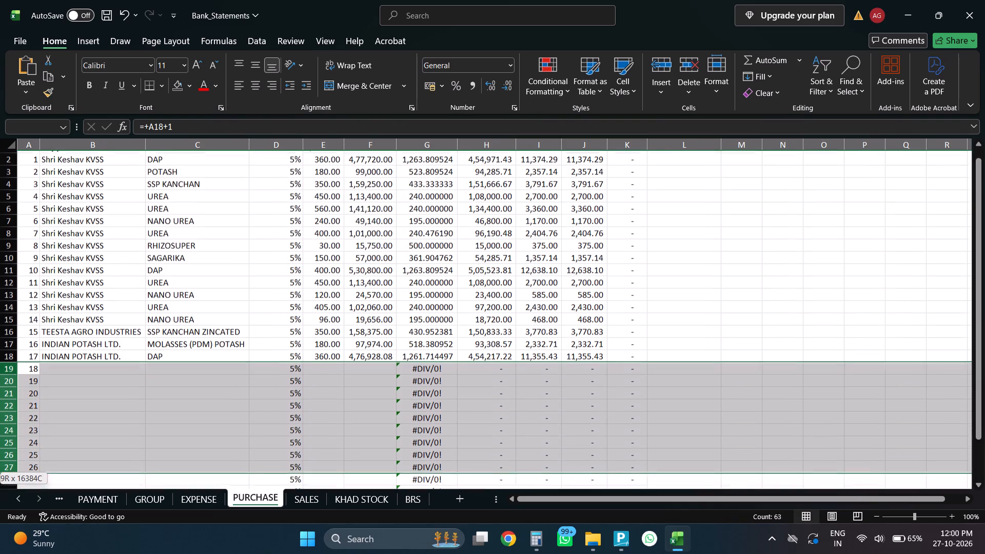
{"action": "left_click_drag", "start_coordinate": [40, 516], "coordinate": [40, 533]}
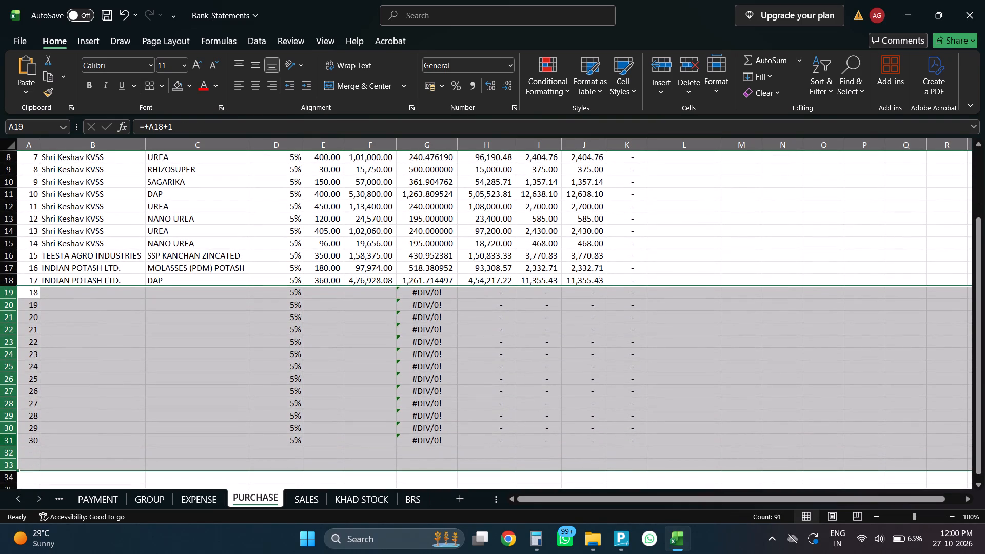
{"action": "key", "text": "Delete"}
{"action": "scroll", "coordinate": [490, 363], "scroll_direction": "up", "scroll_amount": 11}
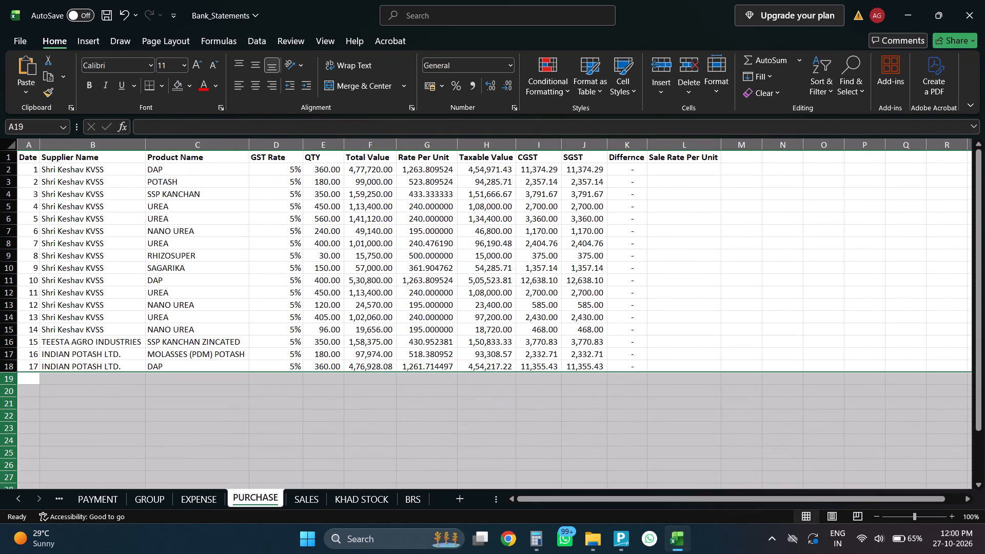
{"action": "scroll", "coordinate": [490, 363], "scroll_direction": "up", "scroll_amount": 3}
Total the QTY and Total Value columns in E20 and F20 with SUM formulas covering rows 2 to 19.
{"action": "left_click", "coordinate": [328, 393]}
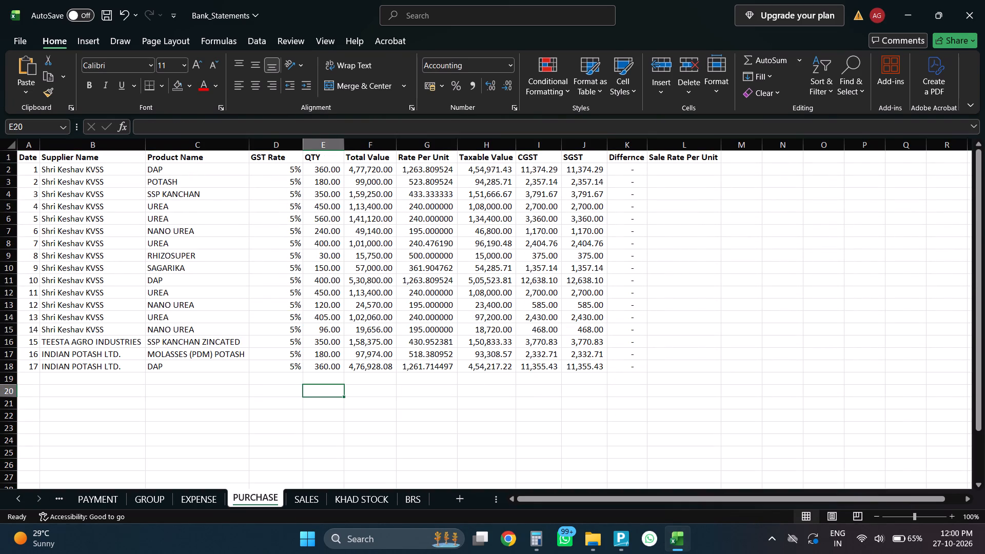
{"action": "key", "text": "ctrl+shift+Up"}
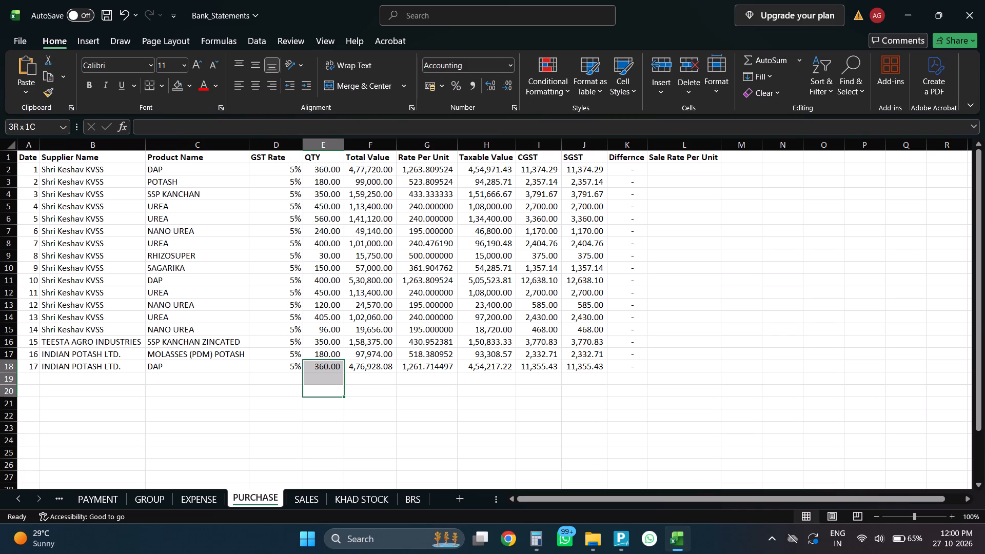
{"action": "key", "text": "ctrl+shift+Up"}
{"action": "key", "text": "shift+Down"}
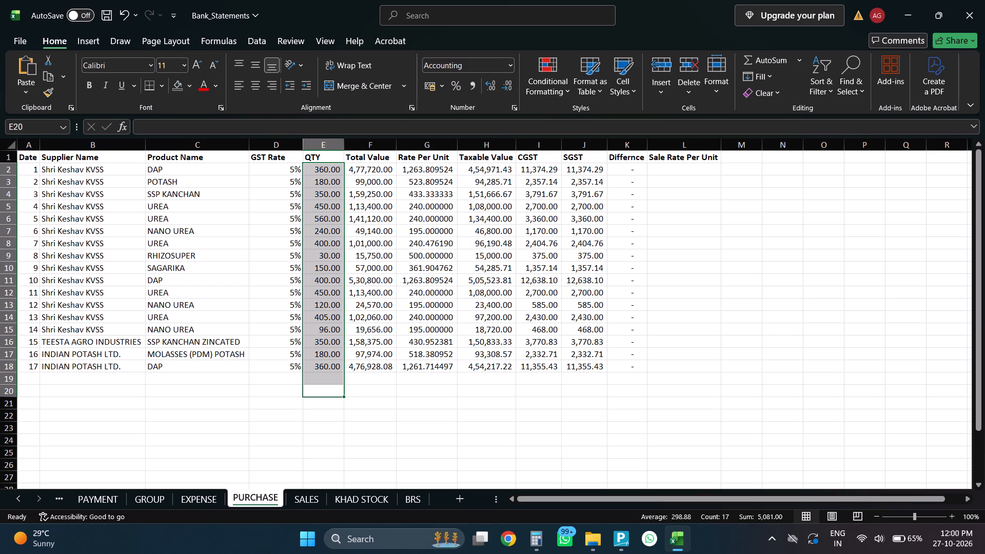
{"action": "key", "text": "alt+equal"}
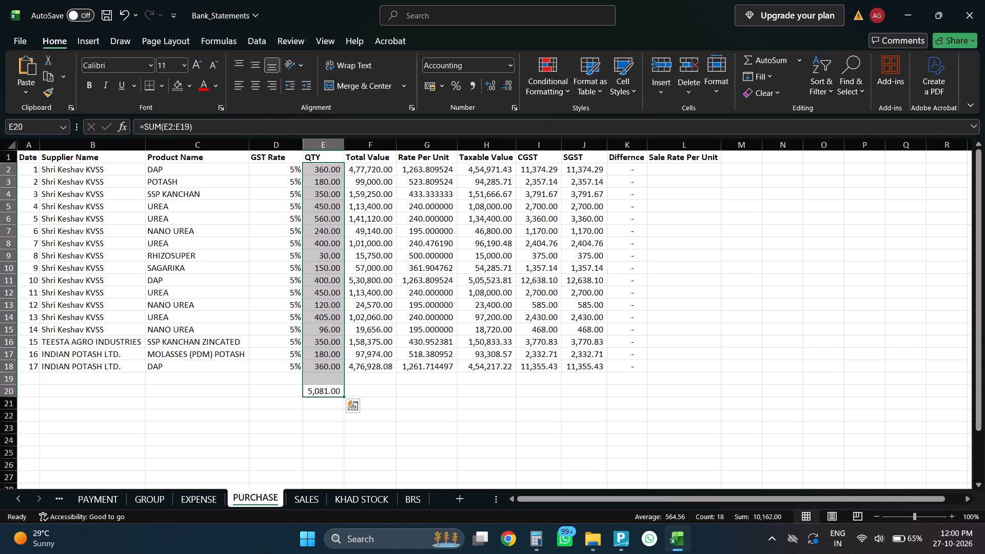
{"action": "key", "text": "Down"}
{"action": "key", "text": "Up"}
{"action": "key", "text": "ctrl+c"}
{"action": "key", "text": "Right"}
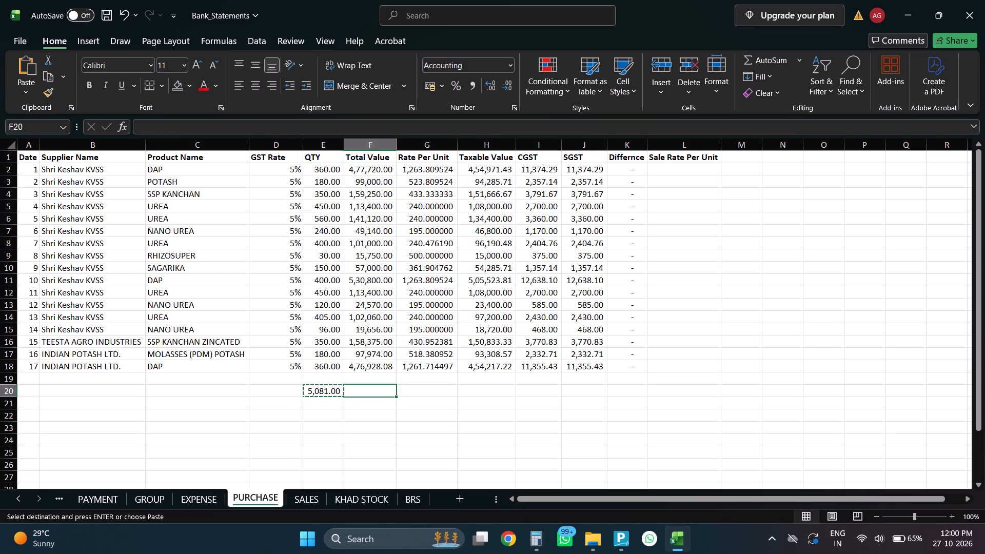
{"action": "key", "text": "ctrl+v"}
{"action": "key", "text": "Escape"}
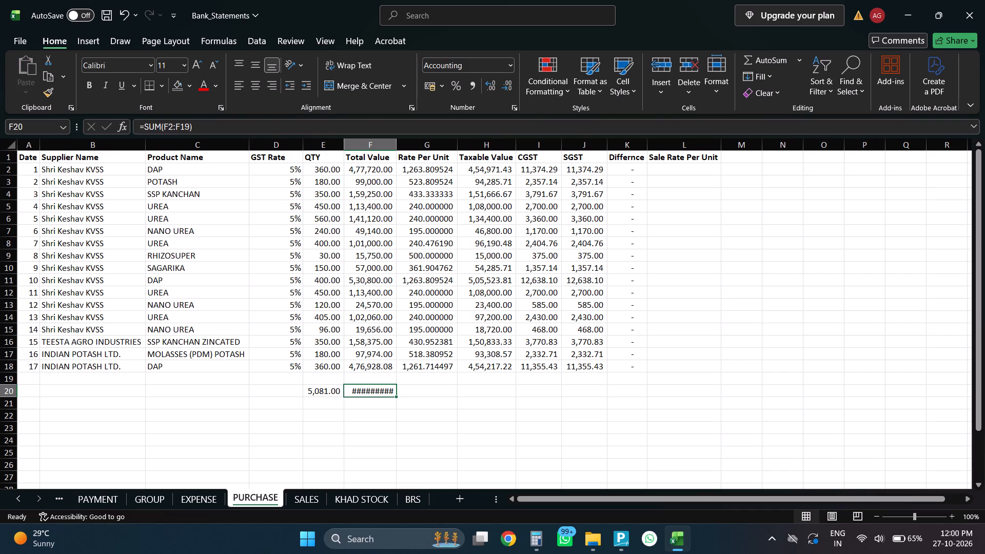
Autofit the Total Value column and make the totals in E20:F20 bold.
{"action": "type", "text": "OCA"}
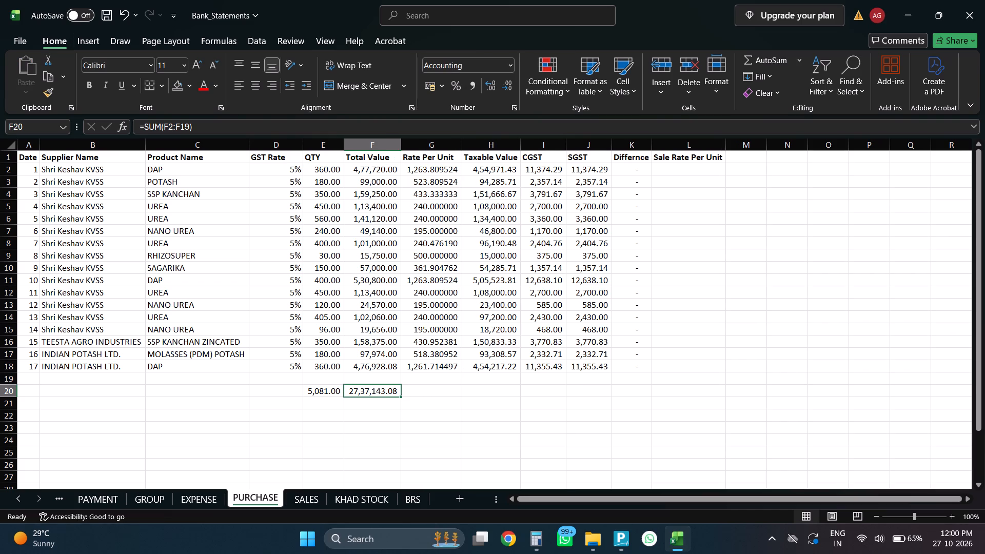
{"action": "key", "text": "Left"}
{"action": "key", "text": "shift+Right"}
{"action": "key", "text": "ctrl+b"}
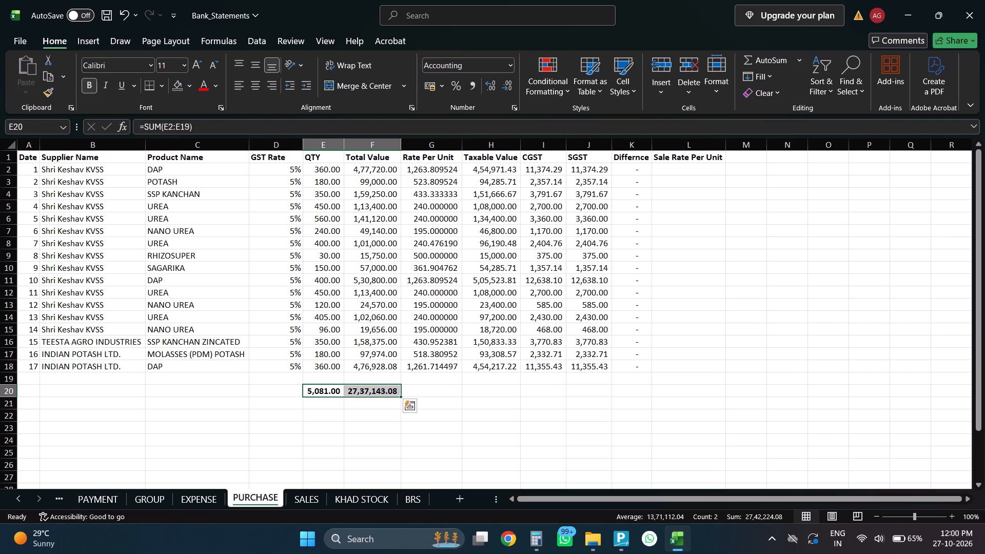
Check the ranges used by the SUM formulas in E20 and F20.
{"action": "key", "text": "Down"}
{"action": "key", "text": "Up"}
{"action": "key", "text": "F2"}
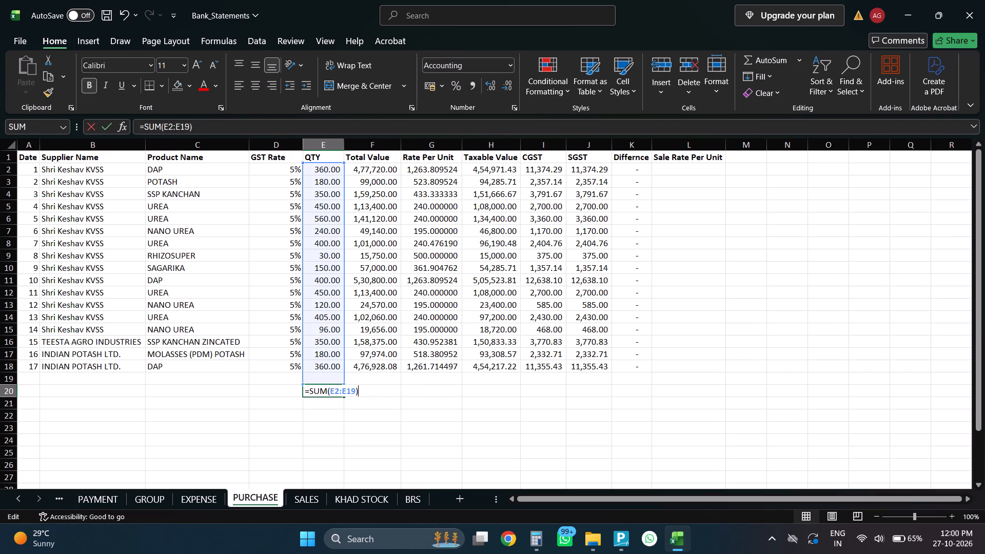
{"action": "key", "text": "Escape"}
{"action": "key", "text": "Right"}
{"action": "key", "text": "F2"}
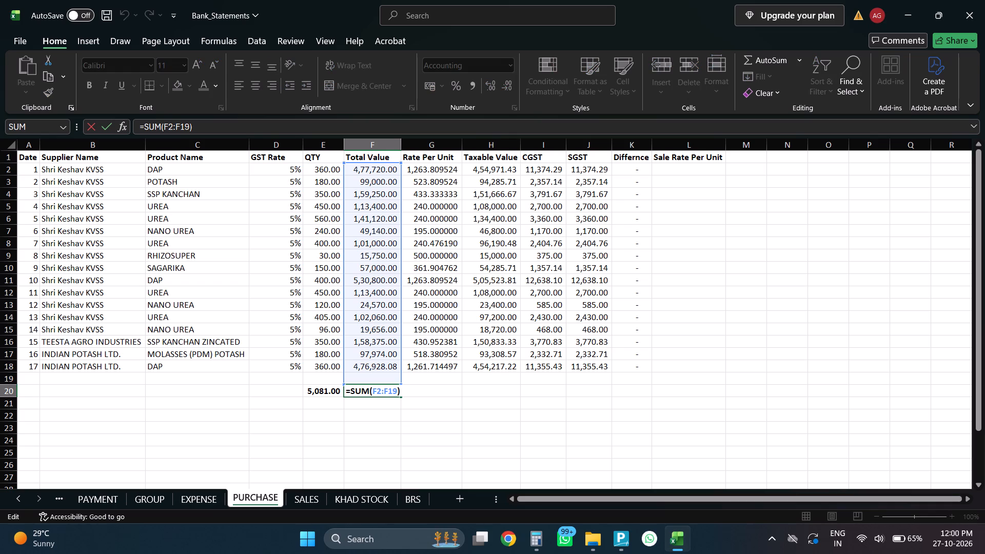
{"action": "key", "text": "Escape"}
{"action": "key", "text": "Left"}
{"action": "key", "text": "F2"}
{"action": "key", "text": "Escape"}
{"action": "key", "text": "Right"}
{"action": "key", "text": "F2"}
{"action": "key", "text": "Escape"}
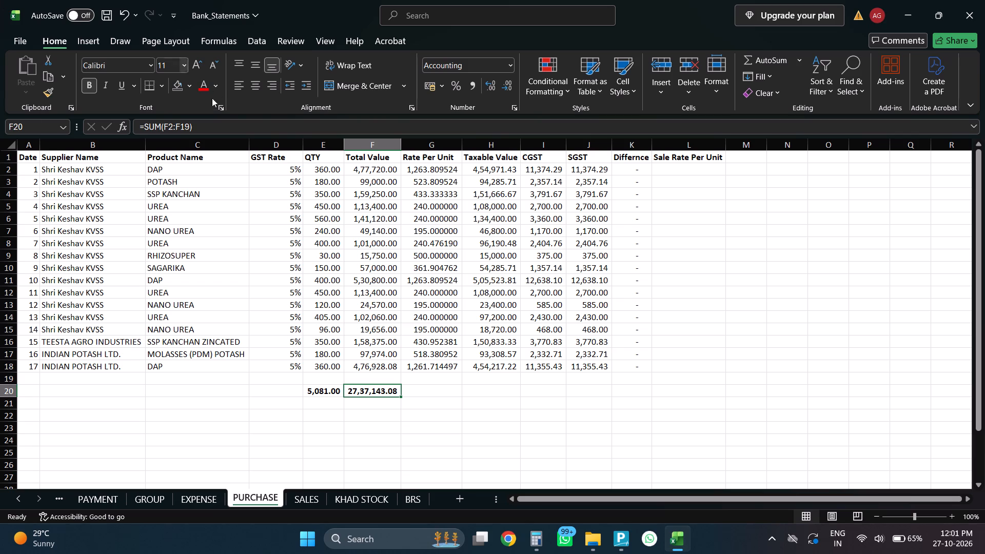
Move the KHAD STOCK sheet ahead of SALES so that it directly follows PURCHASE.
{"action": "left_click_drag", "start_coordinate": [357, 499], "coordinate": [286, 507]}
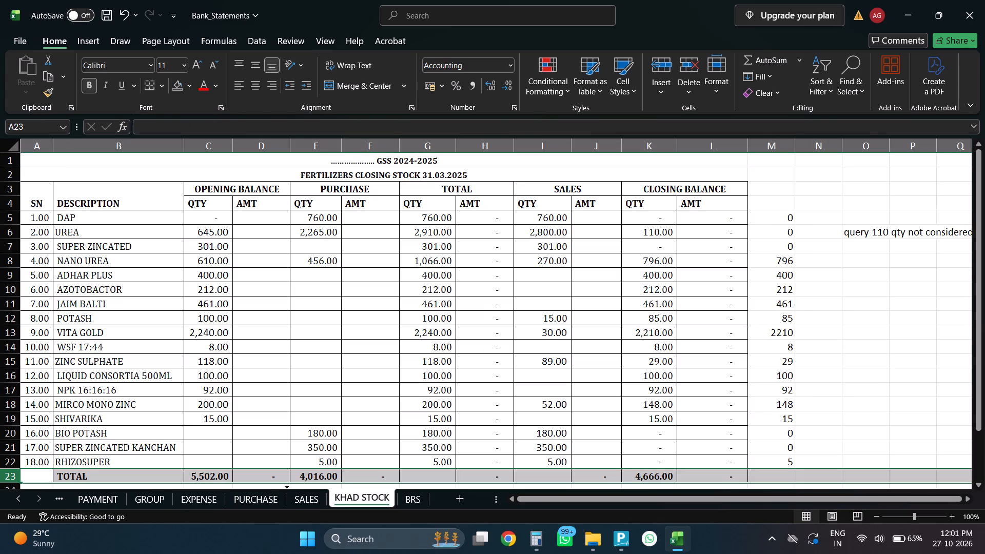
{"action": "left_click_drag", "start_coordinate": [286, 507], "coordinate": [301, 505]}
{"action": "scroll", "coordinate": [269, 372], "scroll_direction": "up", "scroll_amount": 3}
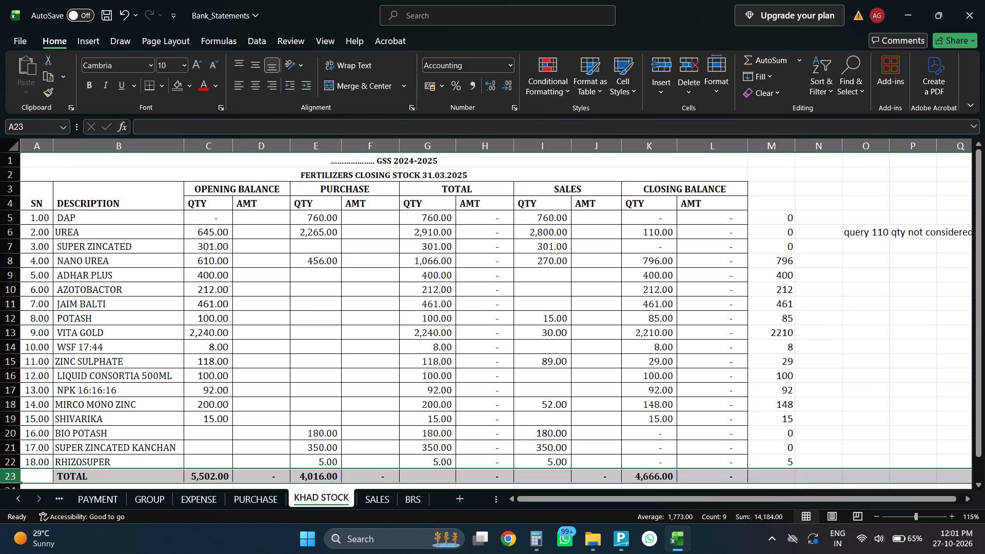
{"action": "scroll", "coordinate": [269, 372], "scroll_direction": "up", "scroll_amount": 2}
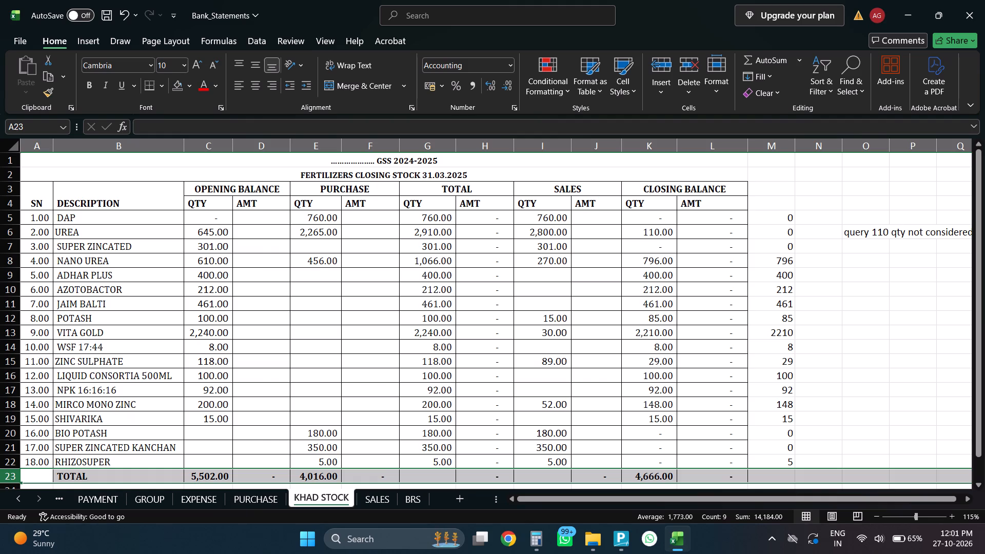
Add filters to the PURCHASE sheet's header row and filter Product Name to show only DAP.
{"action": "left_click", "coordinate": [340, 219]}
{"action": "left_click", "coordinate": [260, 498]}
{"action": "scroll", "coordinate": [334, 250], "scroll_direction": "up", "scroll_amount": 4}
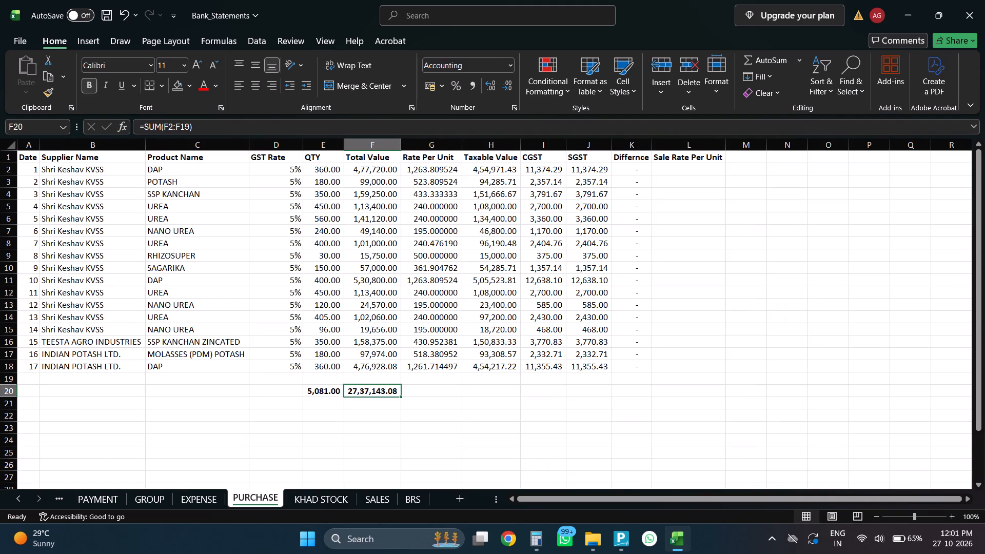
{"action": "left_click", "coordinate": [212, 159]}
{"action": "type", "text": "AT"}
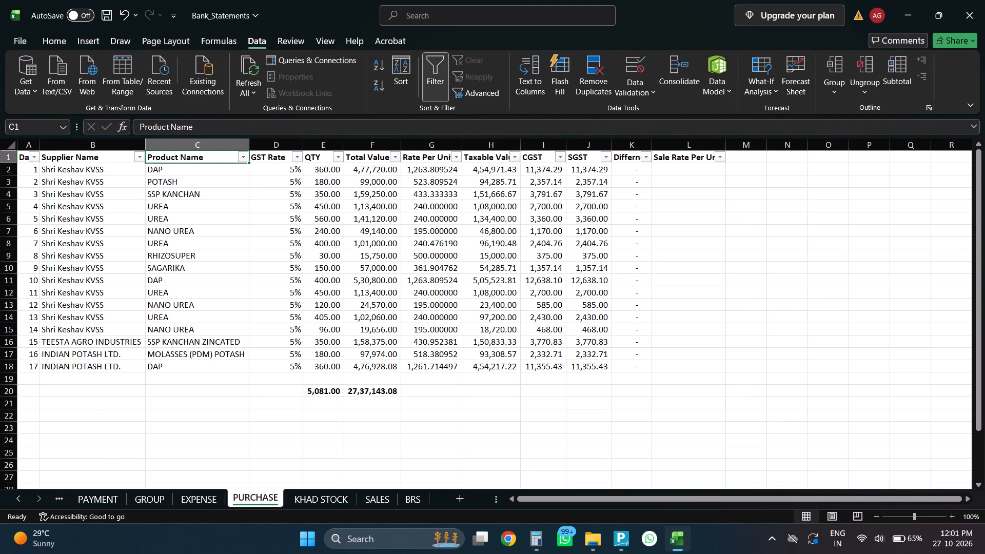
{"action": "key", "text": "alt+Down"}
{"action": "key", "text": "Down"}
{"action": "key", "text": "Down"}
{"action": "key", "text": "Down"}
{"action": "key", "text": "Down"}
{"action": "key", "text": "Down"}
{"action": "key", "text": "Down"}
{"action": "key", "text": "Down"}
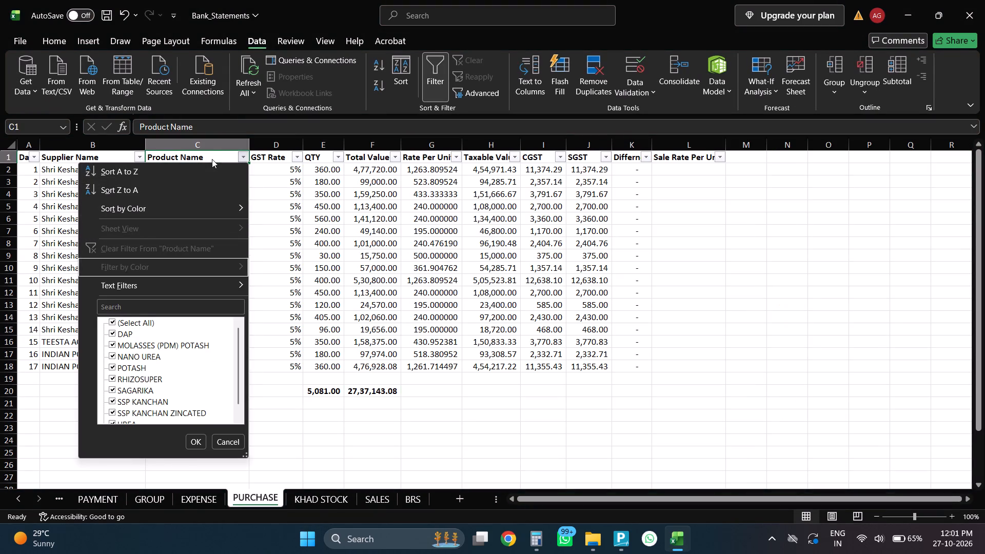
{"action": "key", "text": "Down"}
{"action": "key", "text": "Down"}
{"action": "key", "text": "space"}
{"action": "key", "text": "Down"}
{"action": "key", "text": "space"}
{"action": "key", "text": "Return"}
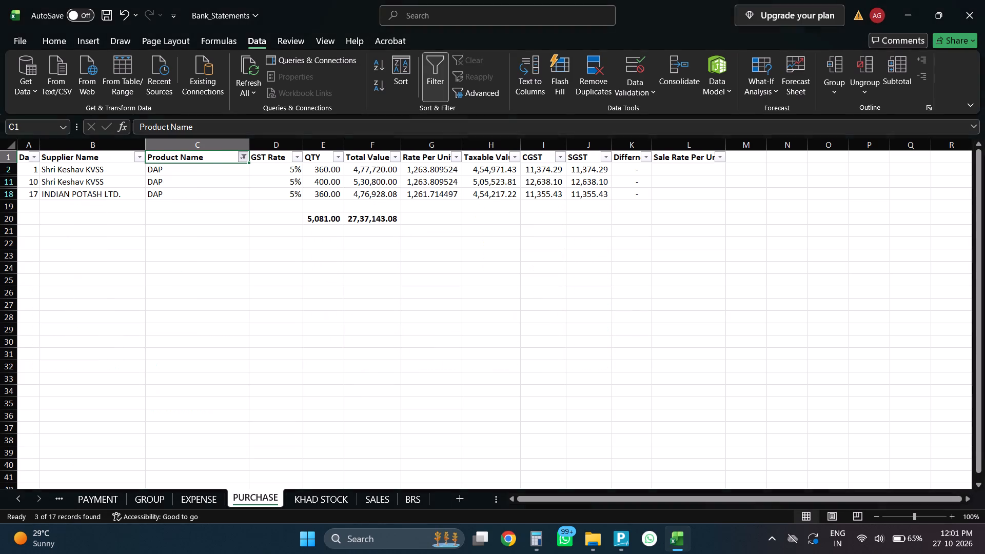
Compare the filtered DAP quantities on the PURCHASE sheet with the DAP purchase quantity in E5 of KHAD STOCK.
{"action": "left_click_drag", "start_coordinate": [323, 169], "coordinate": [328, 188]}
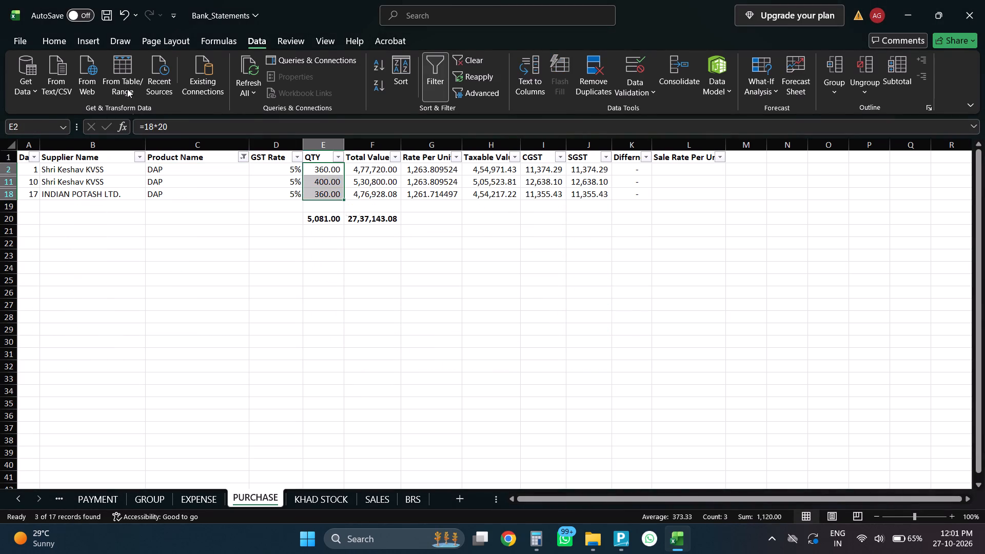
{"action": "left_click", "coordinate": [56, 43]}
{"action": "left_click", "coordinate": [330, 500]}
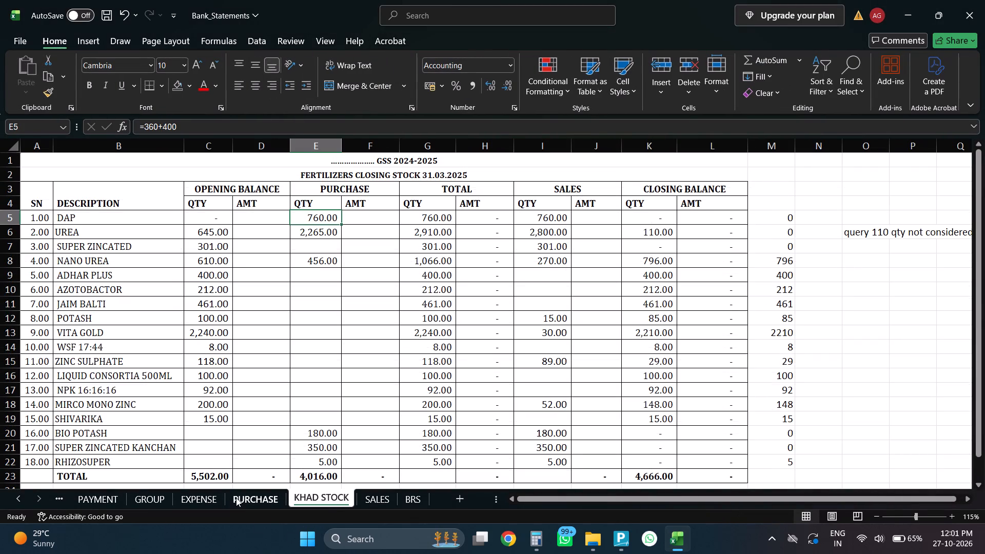
{"action": "left_click", "coordinate": [236, 498]}
{"action": "left_click_drag", "start_coordinate": [329, 172], "coordinate": [329, 185]}
{"action": "left_click", "coordinate": [311, 496]}
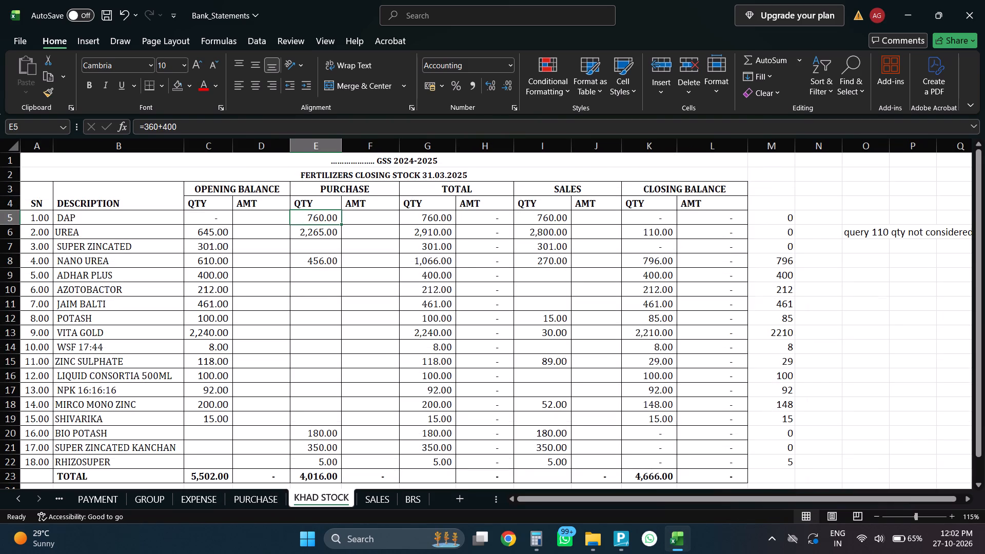
{"action": "key", "text": "alt+Tab"}
{"action": "key", "text": "alt+Tab"}
{"action": "left_click", "coordinate": [249, 502]}
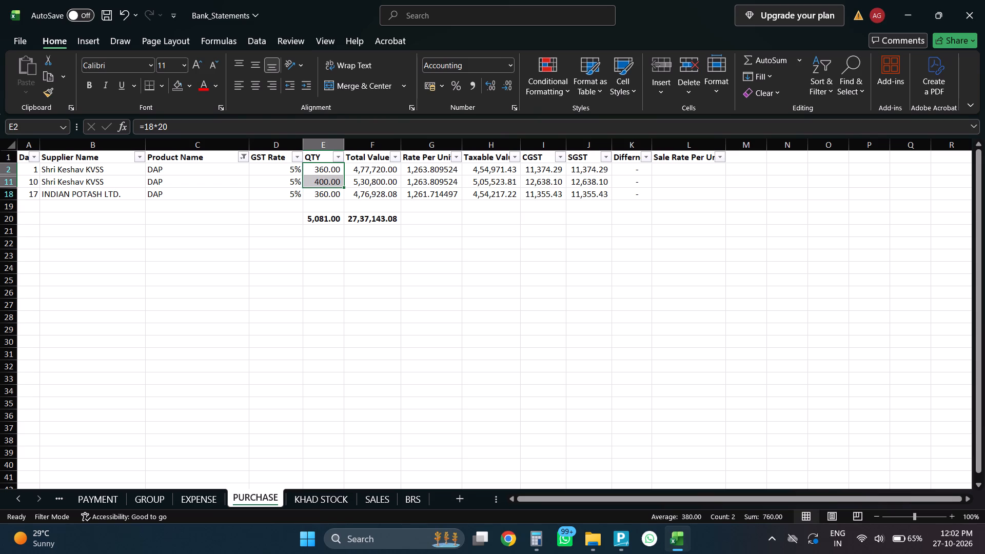
In F5 of KHAD STOCK, enter the DAP purchase amount as the sum of PURCHASE!F2 and PURCHASE!F11.
{"action": "left_click", "coordinate": [328, 506]}
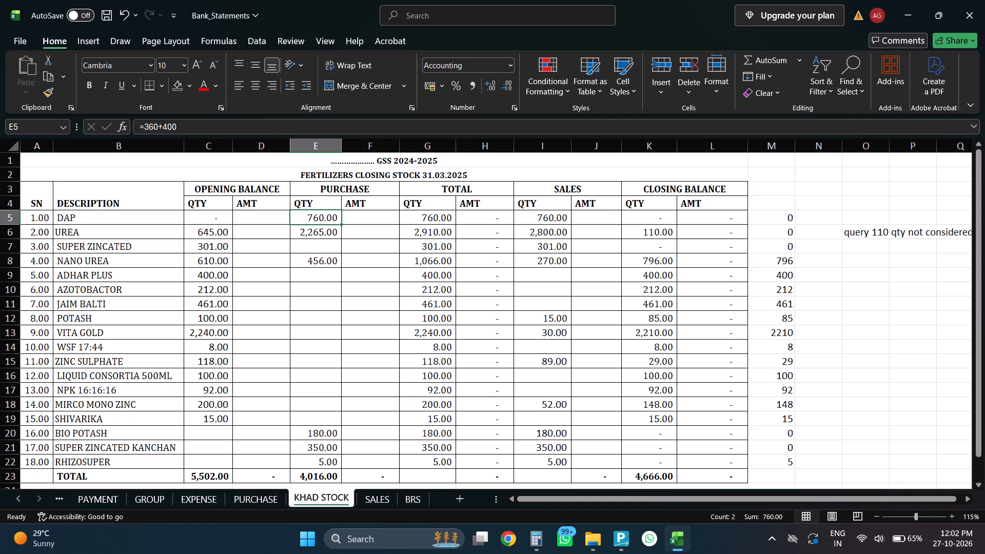
{"action": "key", "text": "Right"}
{"action": "key", "text": "plus"}
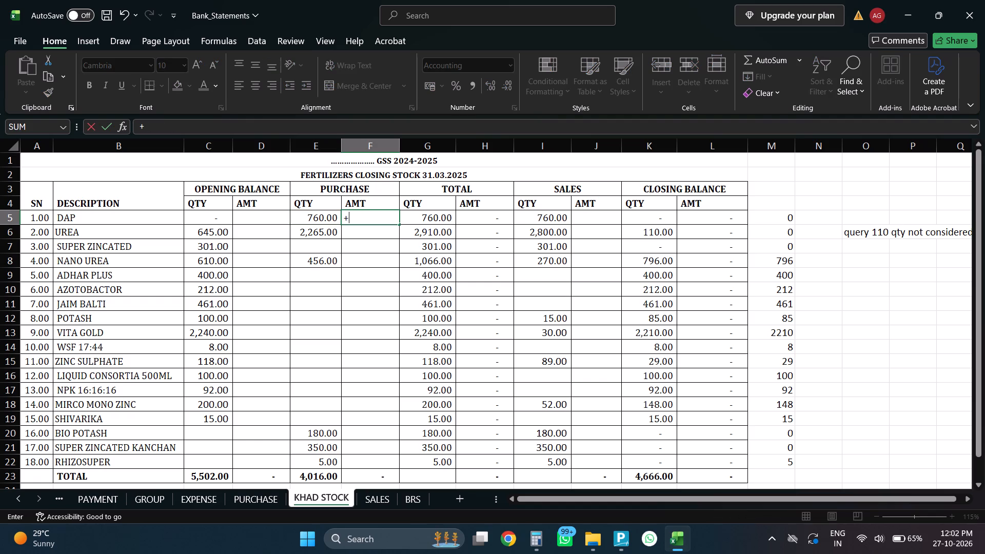
{"action": "left_click", "coordinate": [259, 504]}
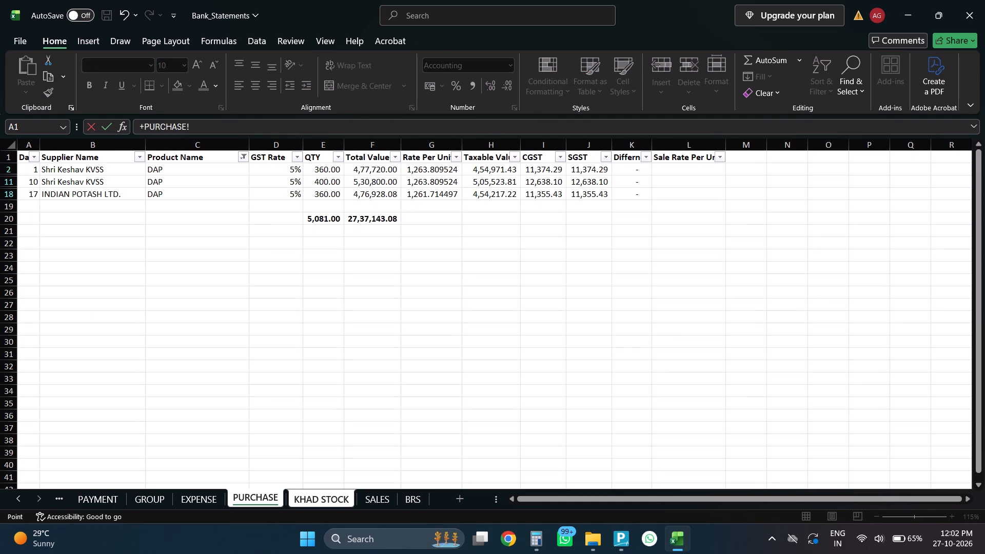
{"action": "left_click", "coordinate": [384, 166]}
{"action": "key", "text": "plus"}
{"action": "left_click", "coordinate": [378, 179]}
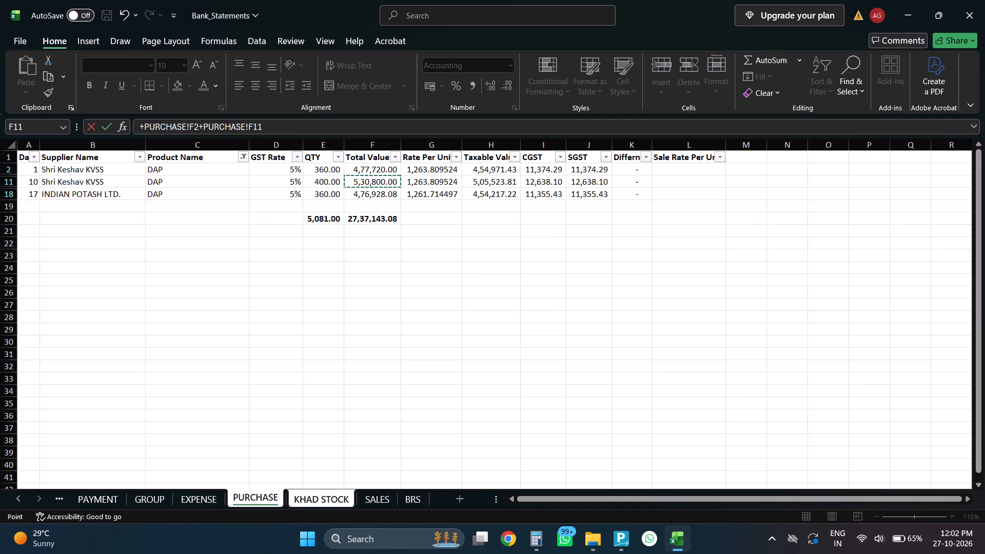
{"action": "key", "text": "Return"}
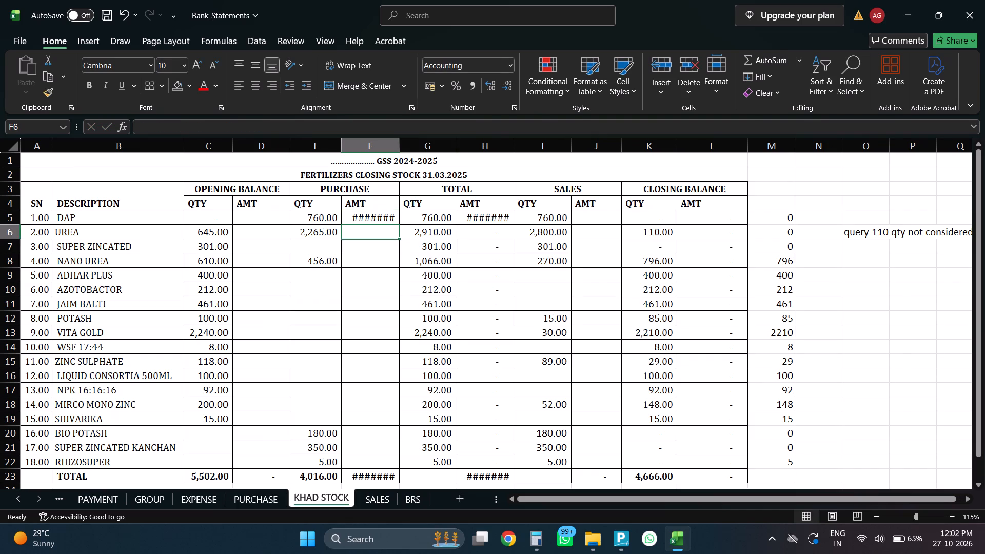
Autofit the PURCHASE AMT and TOTAL AMT columns, F and H, on the KHAD STOCK sheet.
{"action": "double_click", "coordinate": [397, 142]}
{"action": "double_click", "coordinate": [525, 145]}
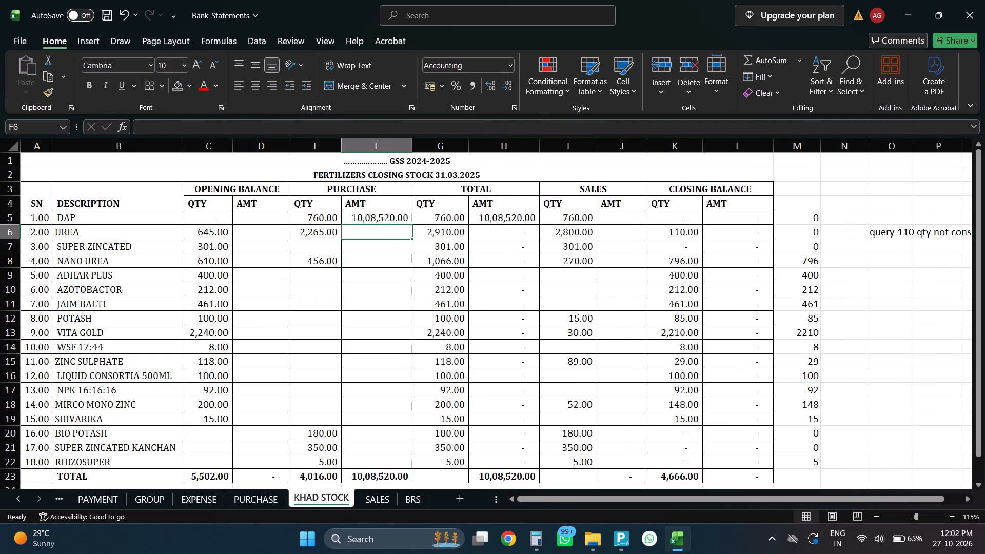
Check the sum of the two Shri Keshav KVSS DAP total values on PURCHASE against the amount on KHAD STOCK.
{"action": "left_click", "coordinate": [266, 500]}
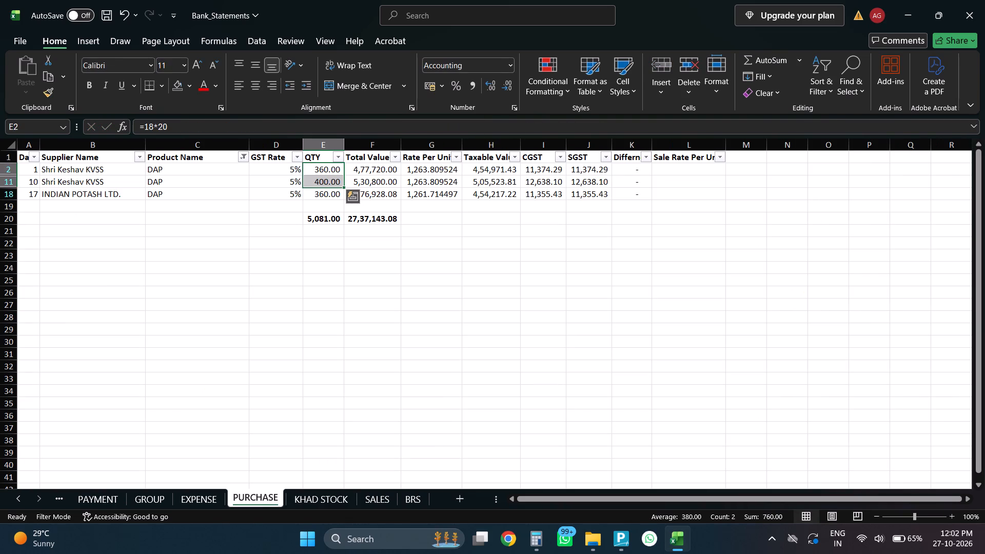
{"action": "left_click_drag", "start_coordinate": [370, 169], "coordinate": [370, 185]}
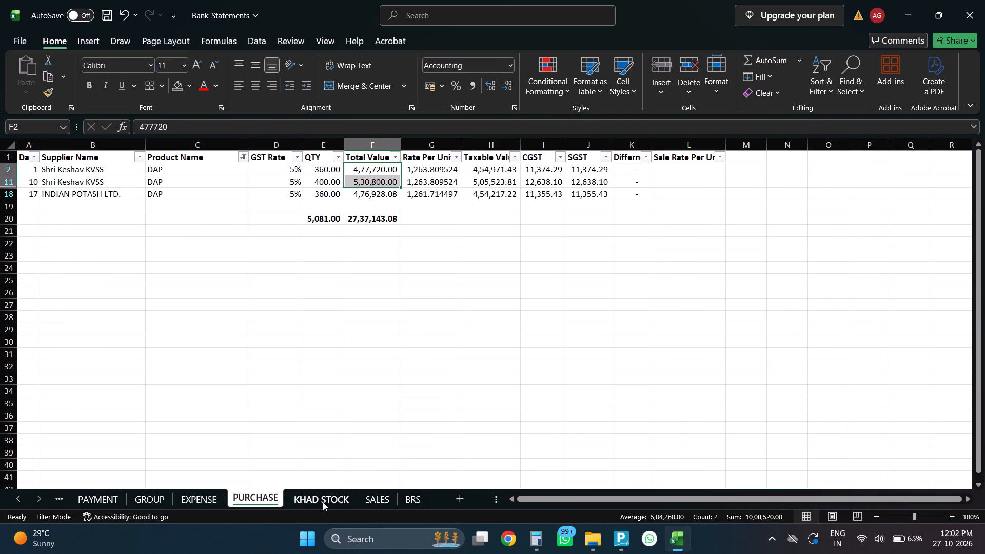
{"action": "left_click", "coordinate": [323, 502]}
{"action": "left_click", "coordinate": [265, 500]}
Fill the two Shri Keshav KVSS DAP rows on the PURCHASE sheet, columns A to K, with light red.
{"action": "left_click_drag", "start_coordinate": [29, 171], "coordinate": [463, 172]}
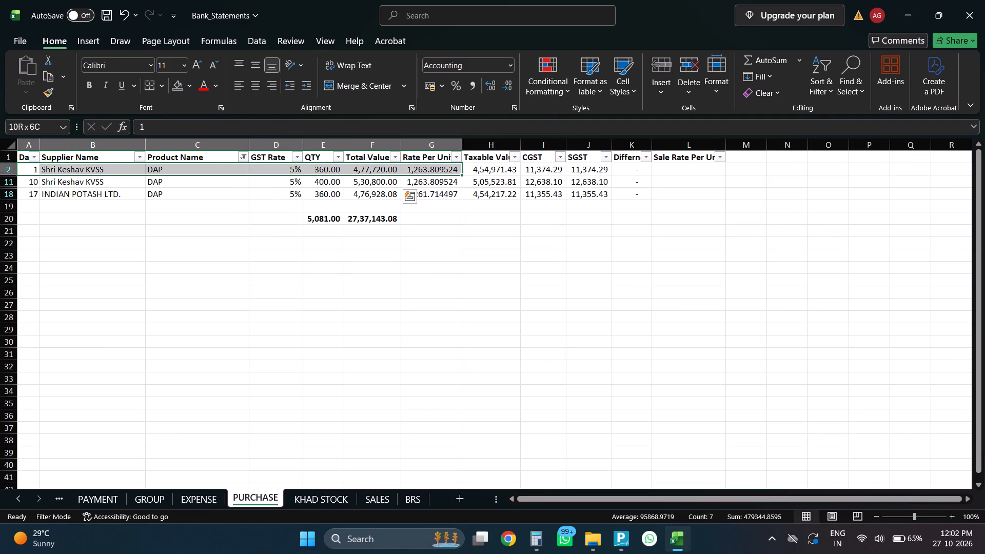
{"action": "left_click_drag", "start_coordinate": [463, 172], "coordinate": [627, 182]}
{"action": "left_click", "coordinate": [184, 80]}
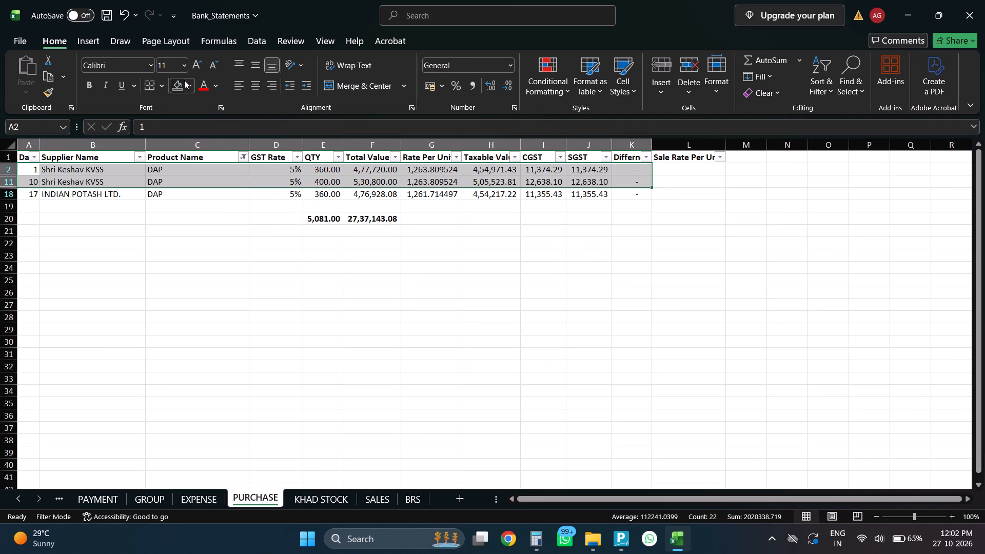
{"action": "left_click", "coordinate": [189, 85]}
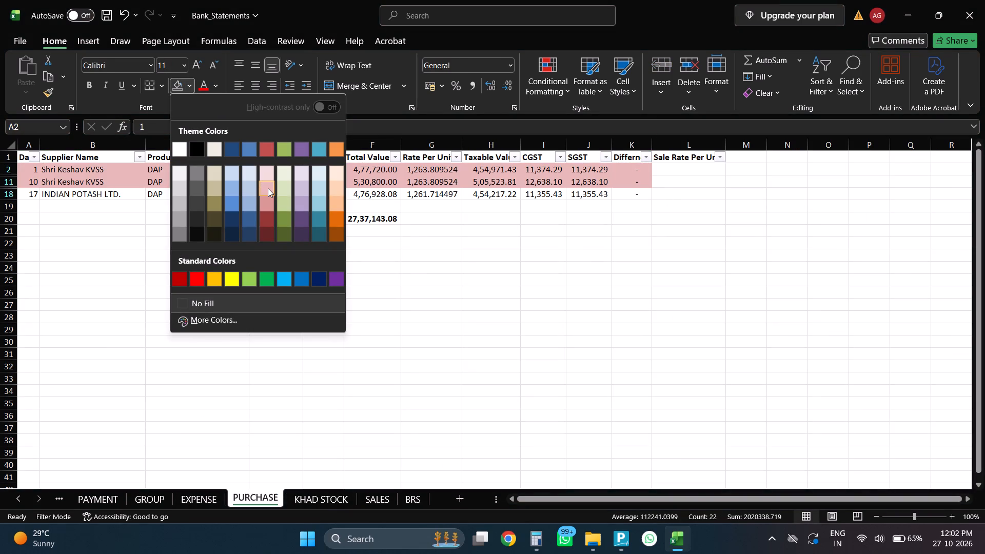
{"action": "left_click", "coordinate": [267, 199]}
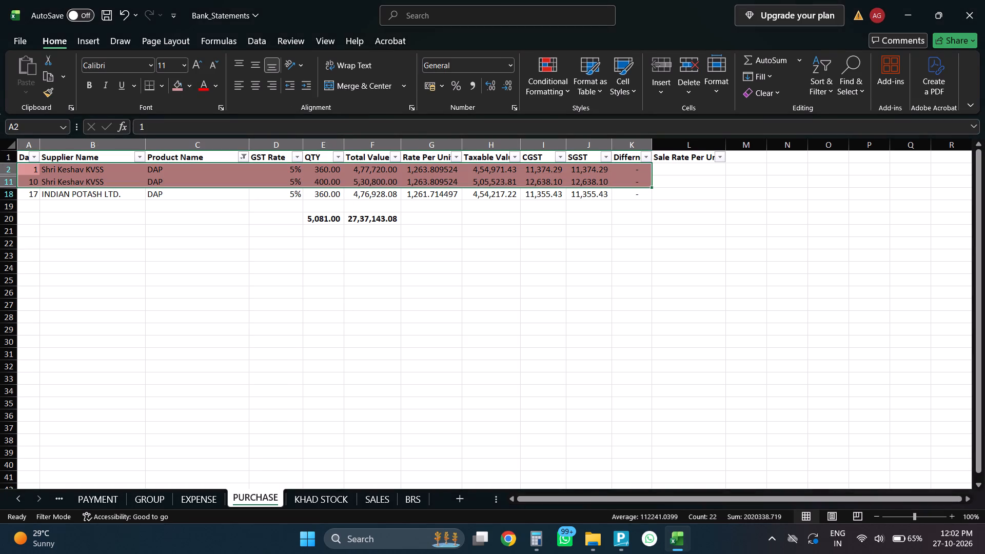
Filter the PURCHASE sheet's Product Name column to UREA only and check the sum of the filtered quantities.
{"action": "left_click", "coordinate": [323, 498]}
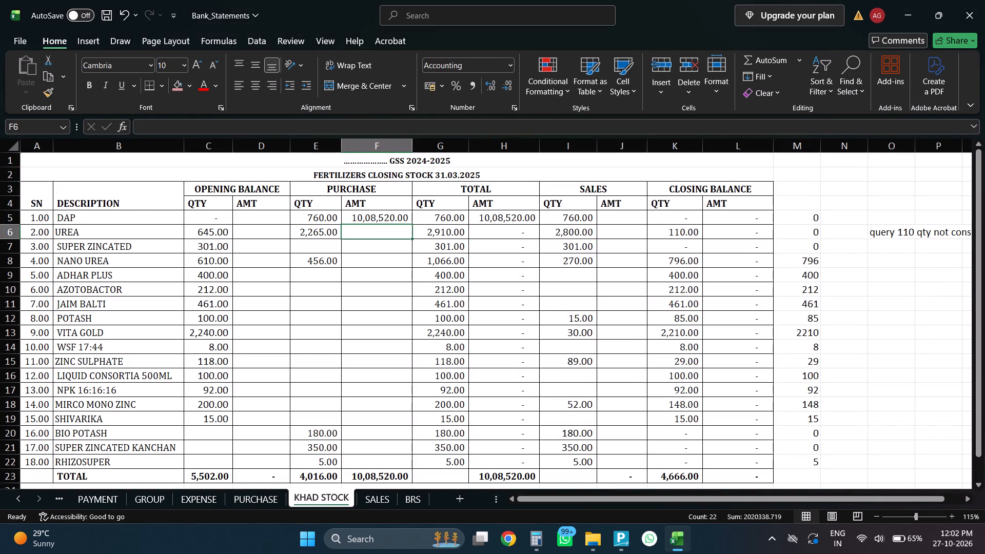
{"action": "left_click", "coordinate": [258, 507]}
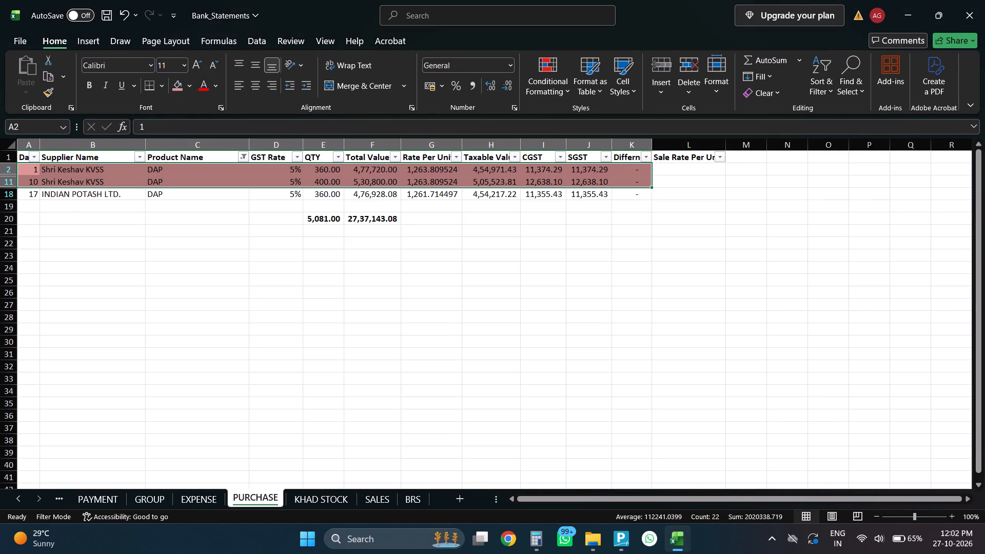
{"action": "left_click", "coordinate": [244, 154]}
{"action": "left_click", "coordinate": [117, 329]}
{"action": "scroll", "coordinate": [126, 349], "scroll_direction": "down", "scroll_amount": 4}
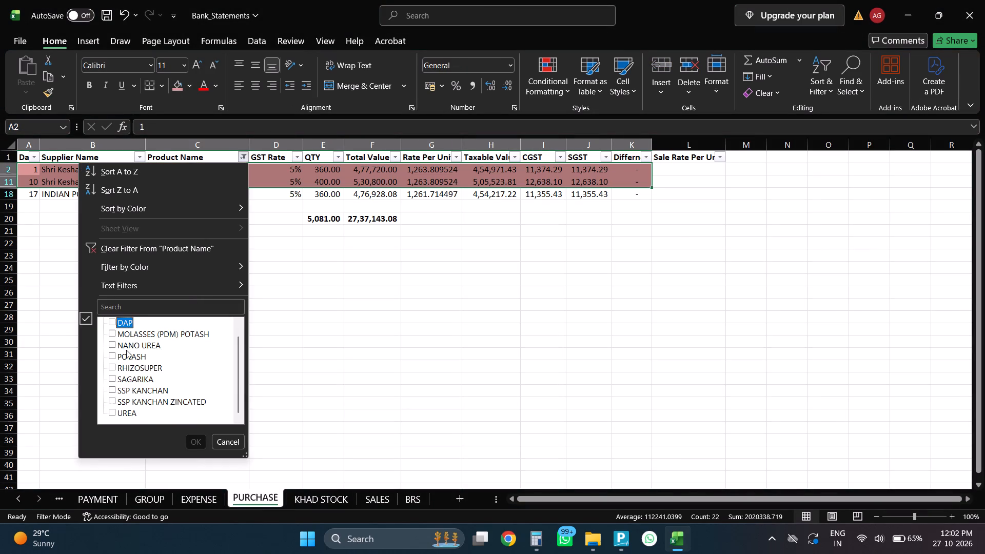
{"action": "left_click", "coordinate": [119, 414]}
{"action": "left_click", "coordinate": [194, 440]}
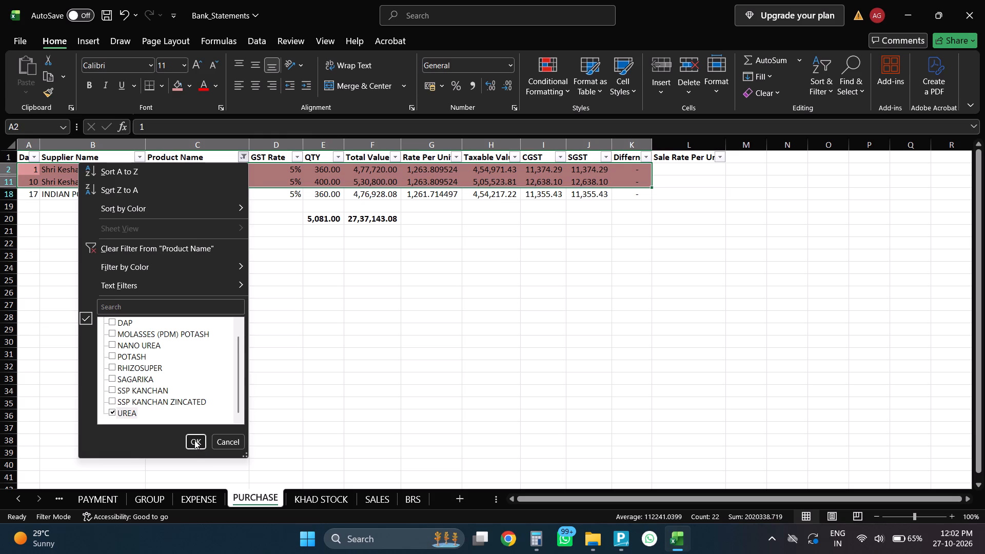
{"action": "scroll", "coordinate": [263, 308], "scroll_direction": "up", "scroll_amount": 5}
{"action": "left_click", "coordinate": [176, 233]}
{"action": "left_click_drag", "start_coordinate": [333, 171], "coordinate": [335, 227]}
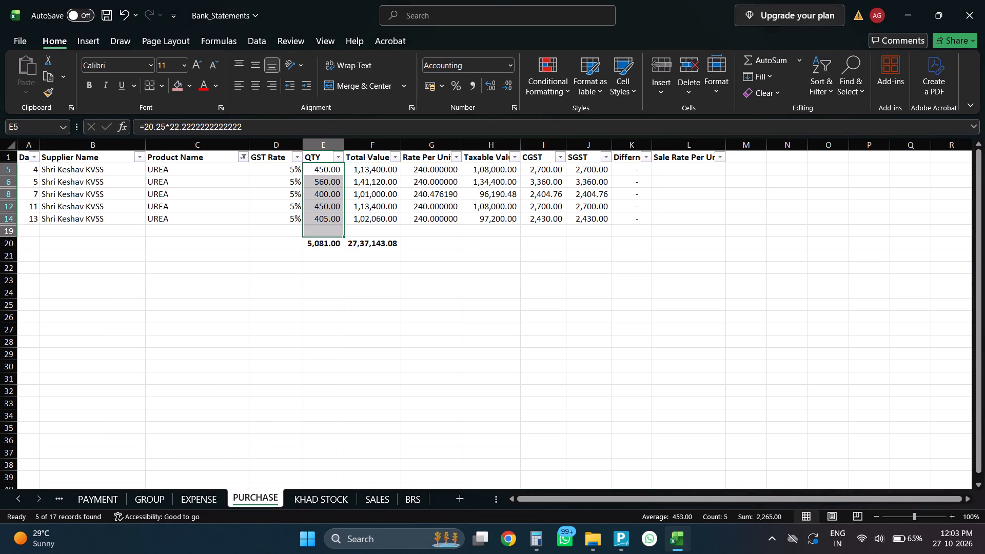
In F6 of KHAD STOCK, enter the UREA purchase amount as the sum of PURCHASE!F5, F6, F8, F12 and F14.
{"action": "left_click", "coordinate": [312, 504]}
{"action": "key", "text": "plus"}
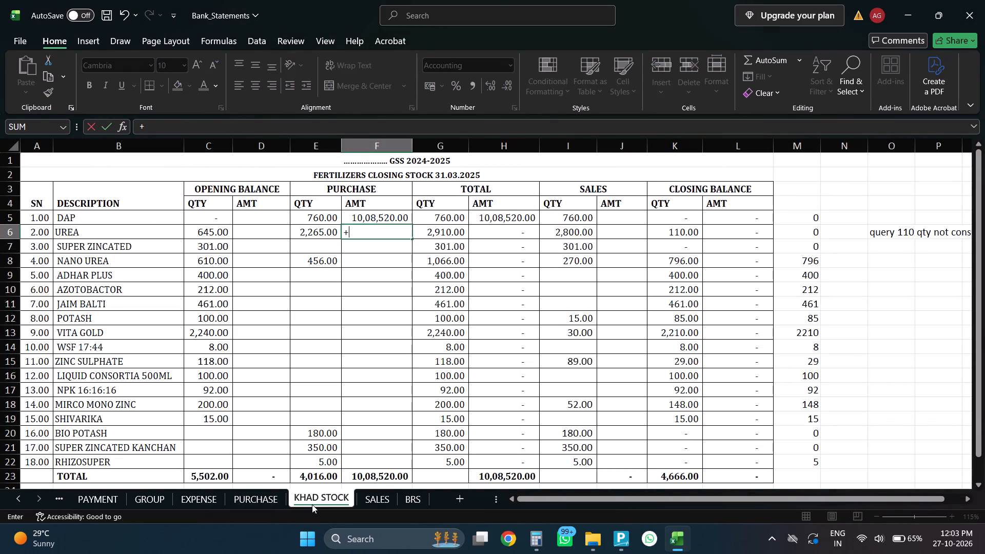
{"action": "left_click", "coordinate": [264, 498]}
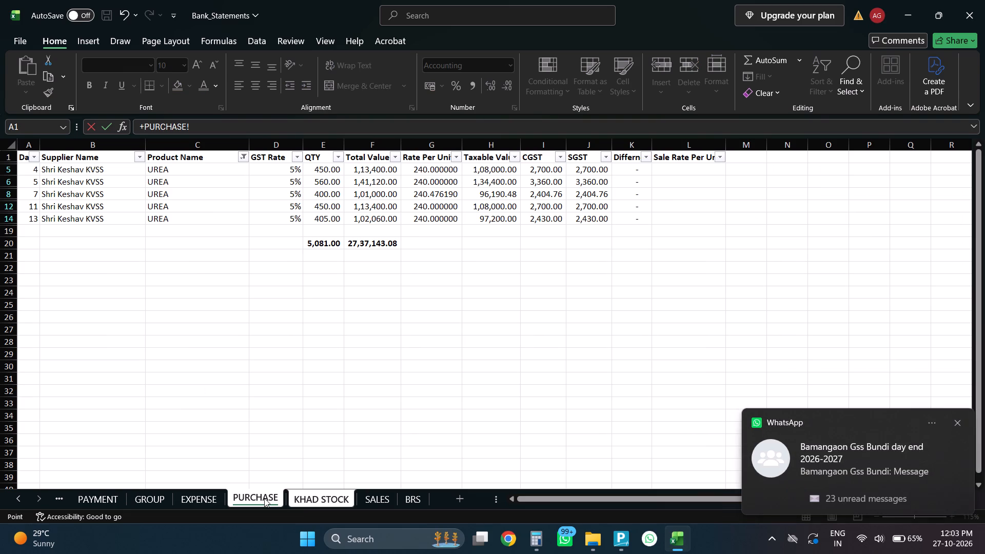
{"action": "left_click", "coordinate": [350, 169]}
{"action": "key", "text": "plus"}
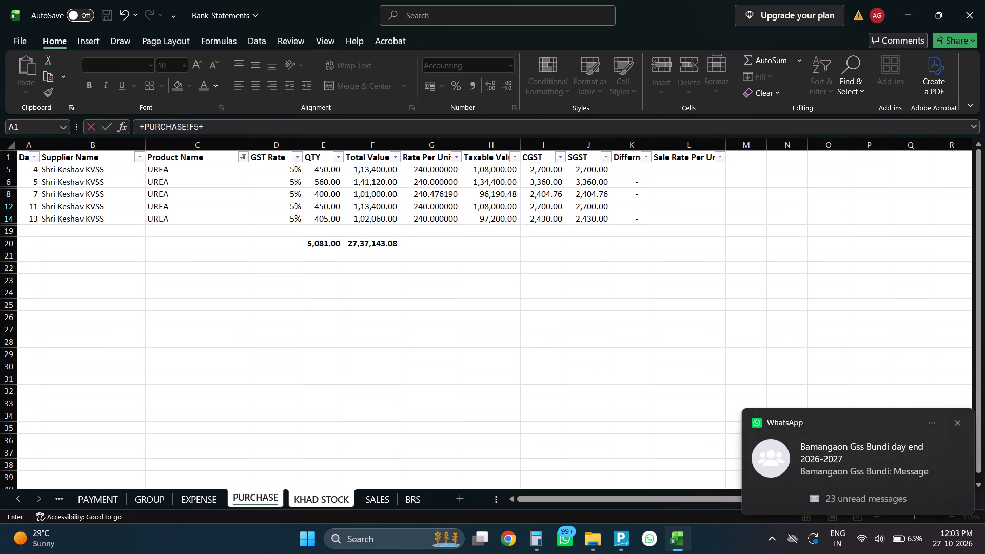
{"action": "left_click", "coordinate": [359, 182]}
{"action": "key", "text": "plus"}
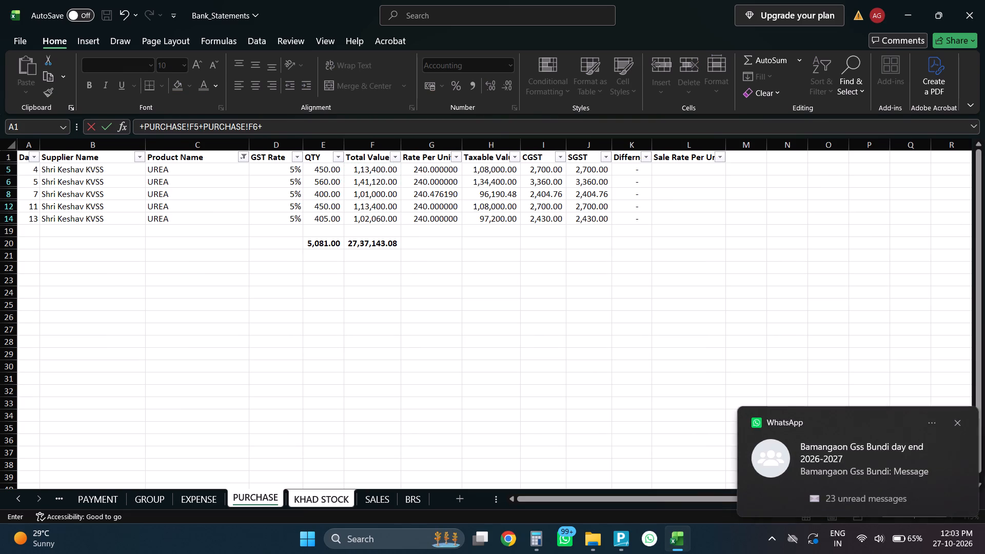
{"action": "left_click", "coordinate": [363, 190]}
{"action": "key", "text": "plus"}
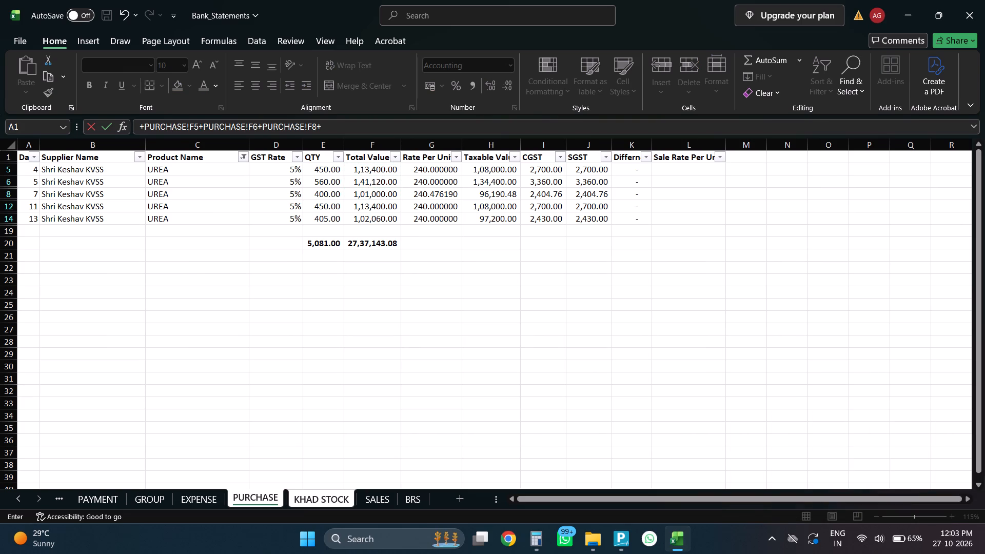
{"action": "left_click", "coordinate": [370, 205]}
{"action": "key", "text": "plus"}
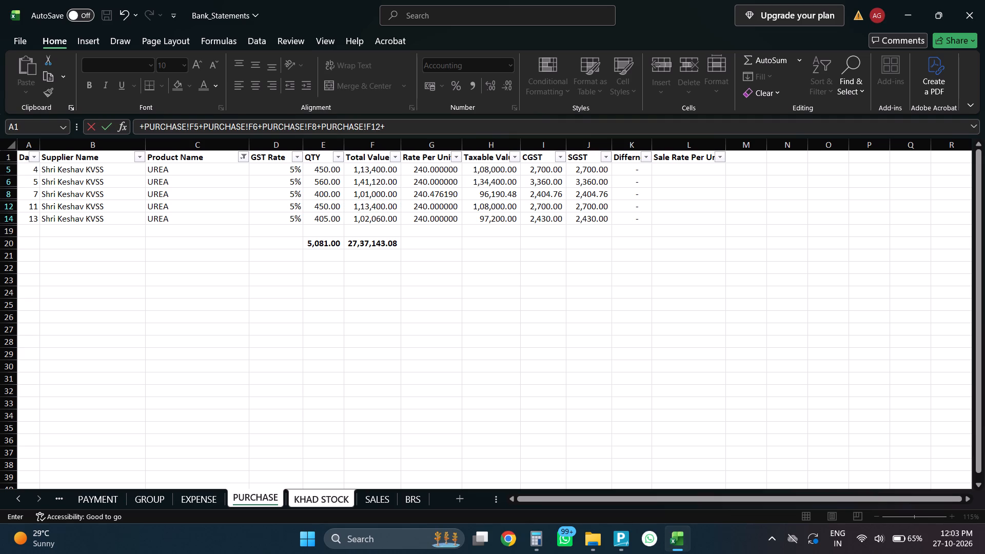
{"action": "left_click", "coordinate": [369, 222]}
{"action": "key", "text": "Return"}
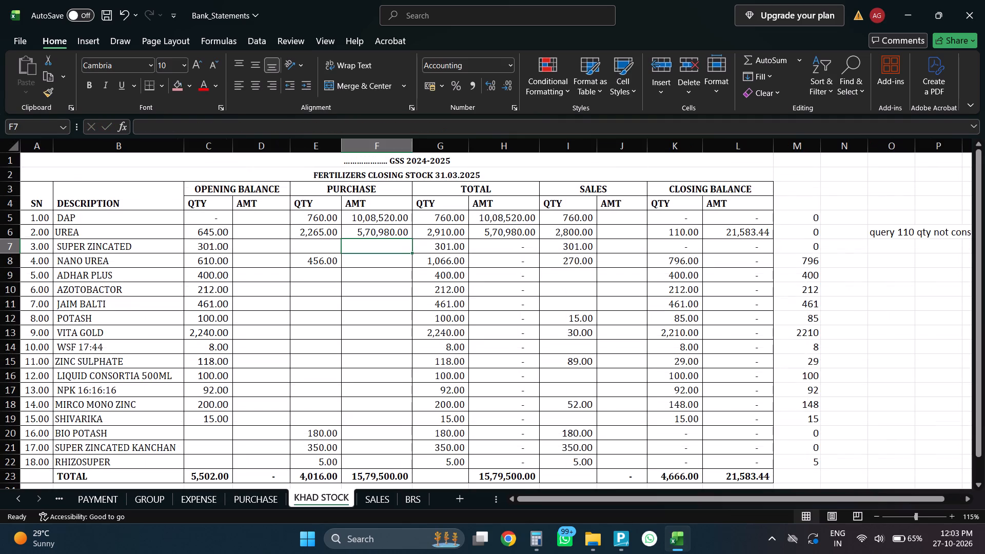
Check the sum of the filtered UREA total values on PURCHASE against the UREA purchase amount on KHAD STOCK.
{"action": "key", "text": "Up"}
{"action": "left_click", "coordinate": [259, 497]}
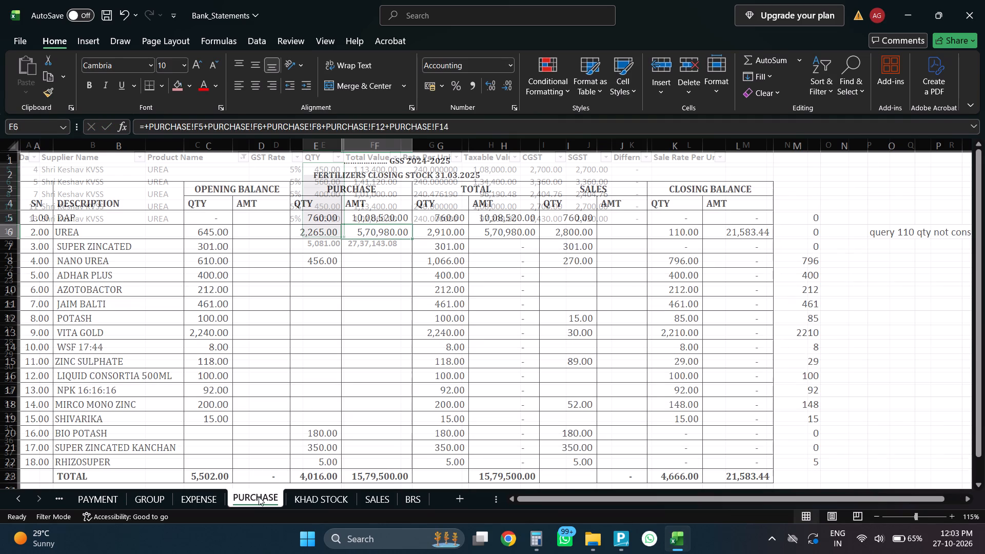
{"action": "left_click_drag", "start_coordinate": [377, 171], "coordinate": [375, 221]}
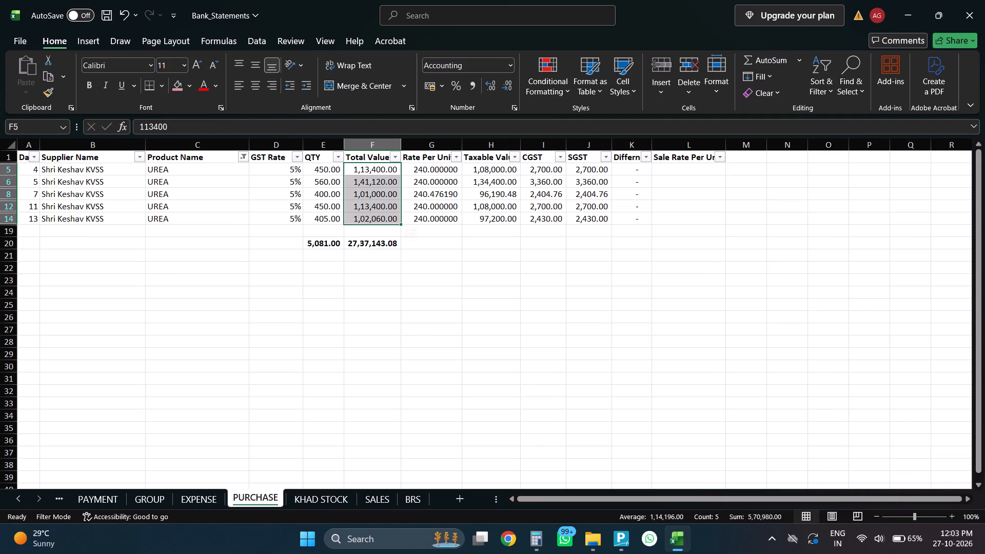
{"action": "left_click", "coordinate": [309, 498]}
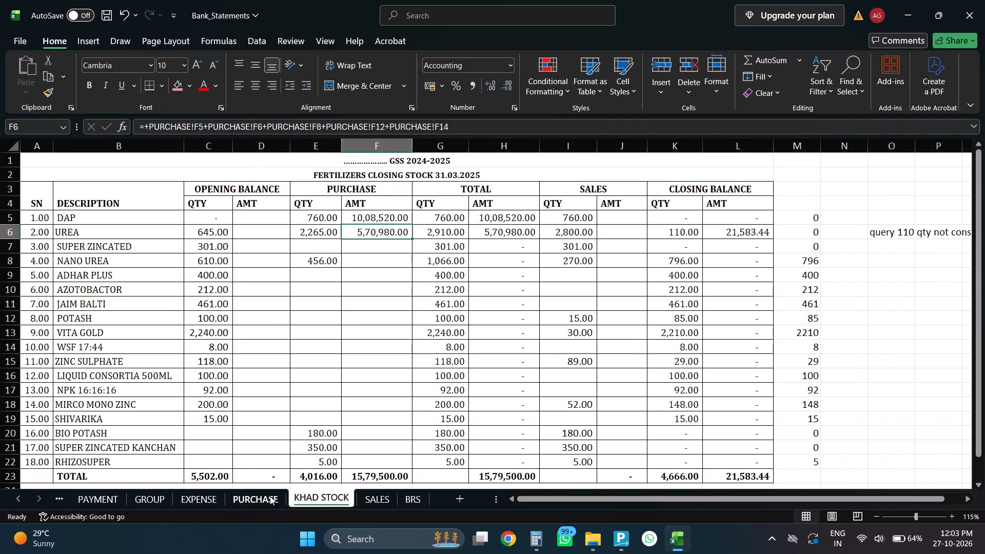
{"action": "left_click", "coordinate": [267, 496]}
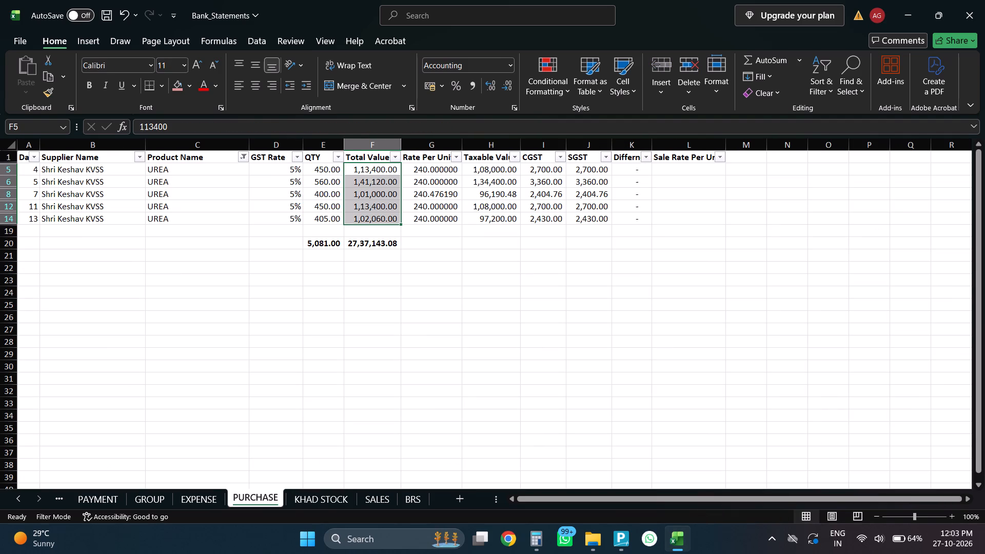
Fill the five filtered UREA rows on the PURCHASE sheet, columns A to K, with the same light red.
{"action": "left_click_drag", "start_coordinate": [40, 172], "coordinate": [40, 214]}
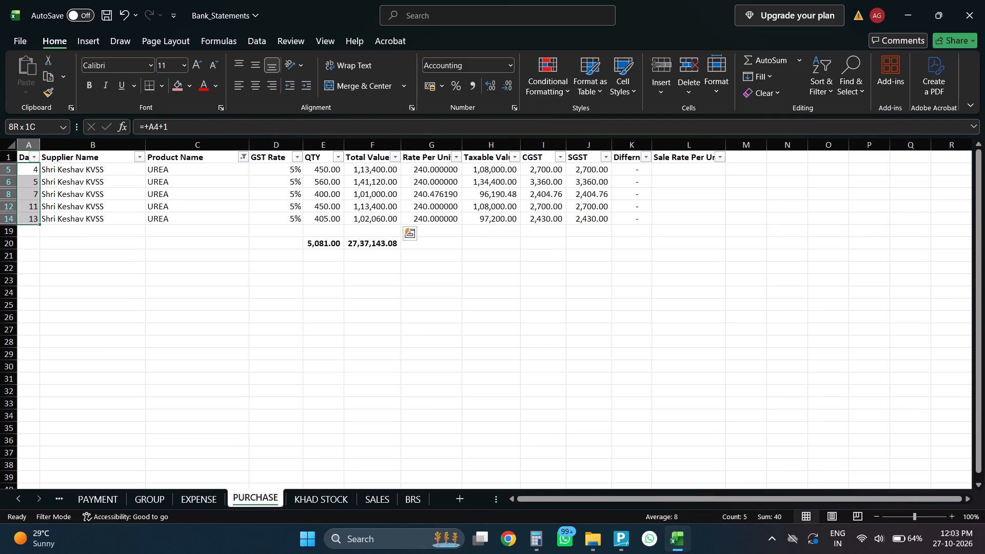
{"action": "left_click_drag", "start_coordinate": [40, 214], "coordinate": [615, 212]}
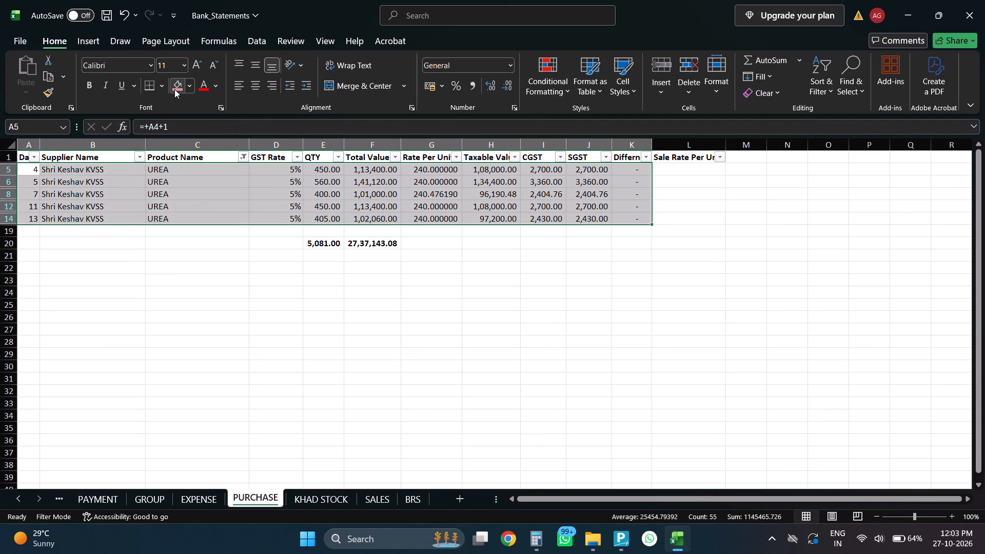
{"action": "left_click", "coordinate": [174, 89]}
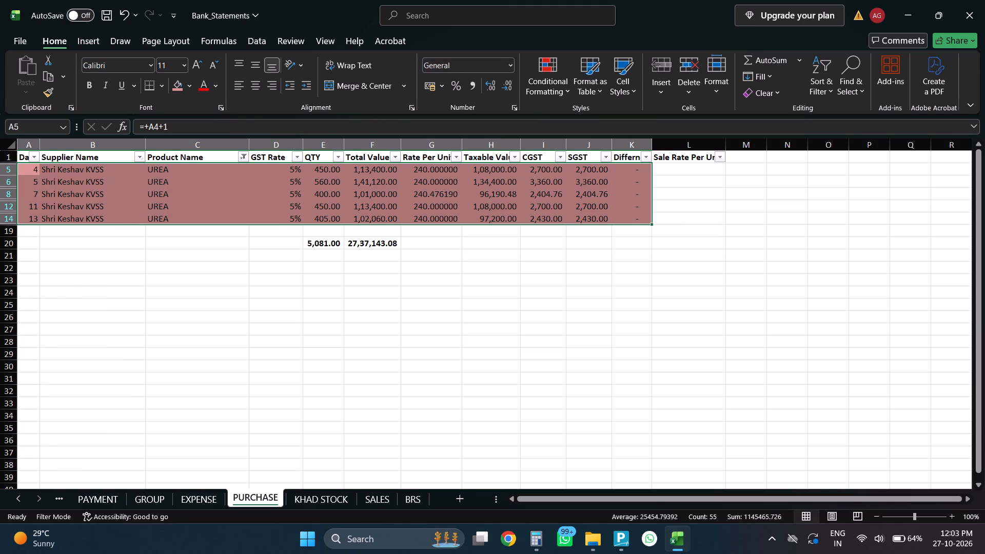
Change the PURCHASE sheet's Product Name filter to NANO UREA only and check the sum of the filtered quantities.
{"action": "left_click", "coordinate": [321, 505]}
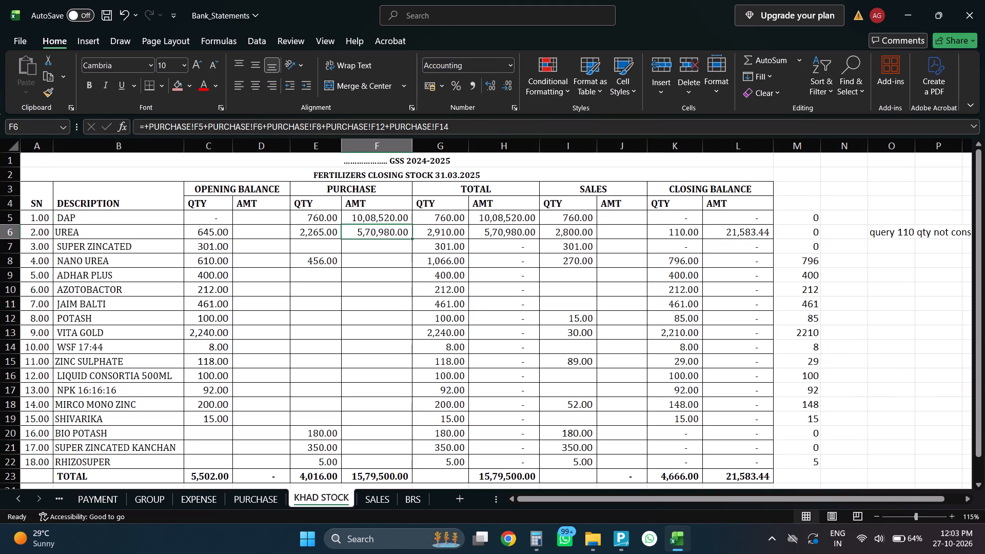
{"action": "left_click", "coordinate": [346, 262]}
{"action": "left_click", "coordinate": [259, 501]}
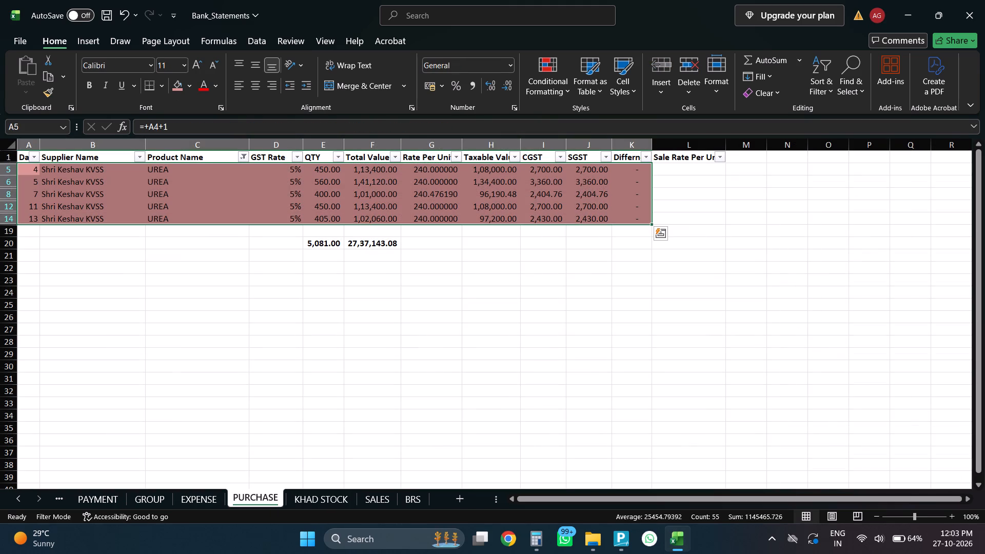
{"action": "left_click", "coordinate": [242, 157]}
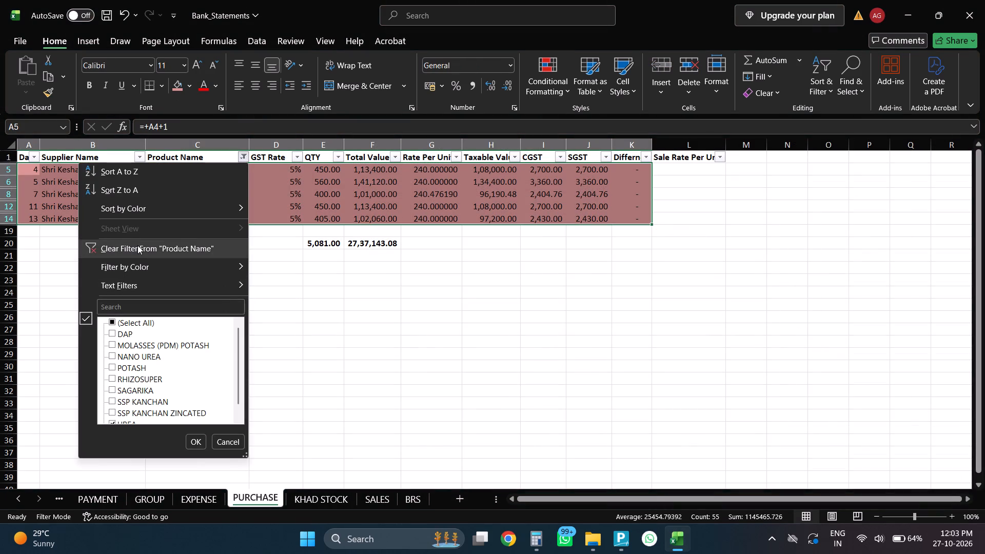
{"action": "left_click", "coordinate": [137, 245]}
{"action": "left_click", "coordinate": [245, 157]}
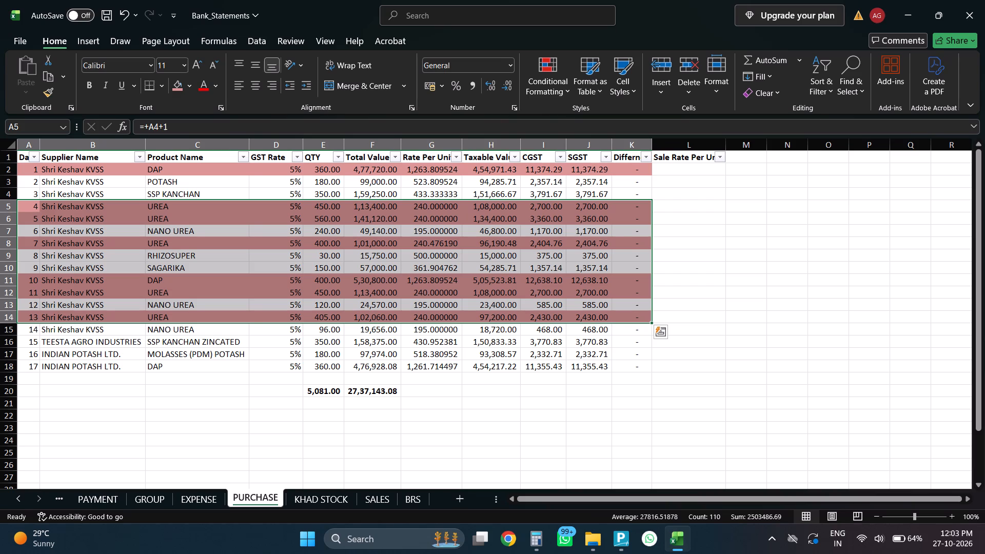
{"action": "scroll", "coordinate": [237, 246], "scroll_direction": "up", "scroll_amount": 2}
{"action": "scroll", "coordinate": [485, 337], "scroll_direction": "up", "scroll_amount": 5}
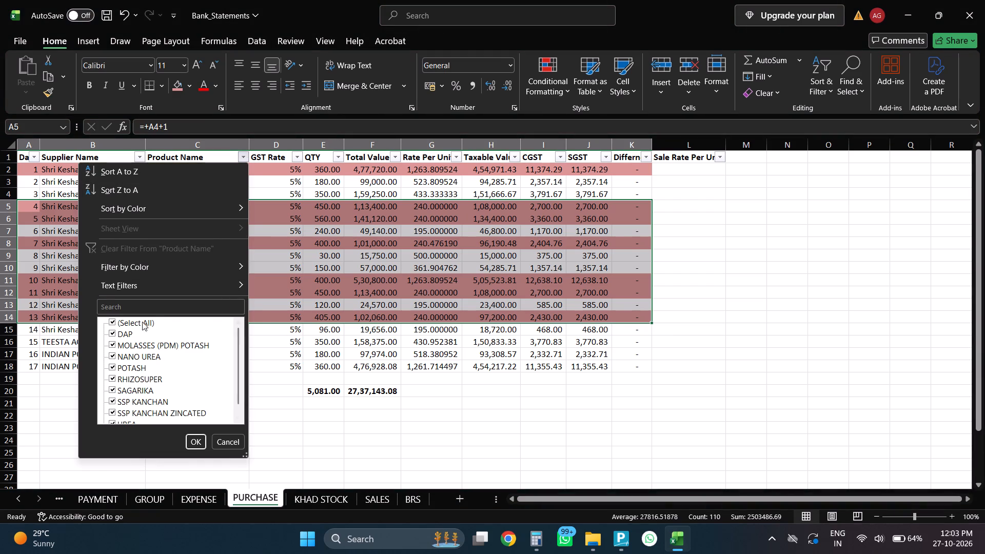
{"action": "left_click", "coordinate": [131, 319]}
{"action": "scroll", "coordinate": [127, 378], "scroll_direction": "down", "scroll_amount": 5}
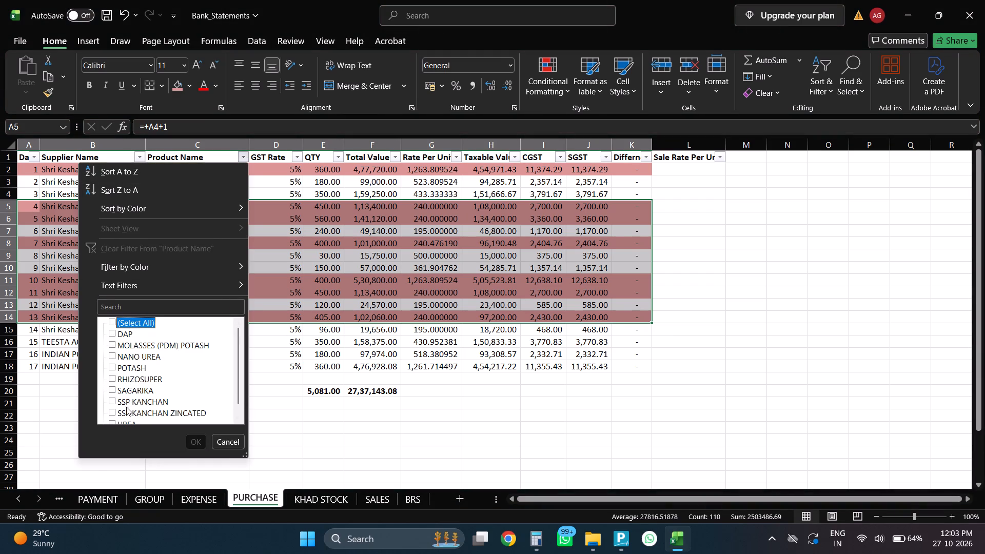
{"action": "left_click", "coordinate": [126, 342]}
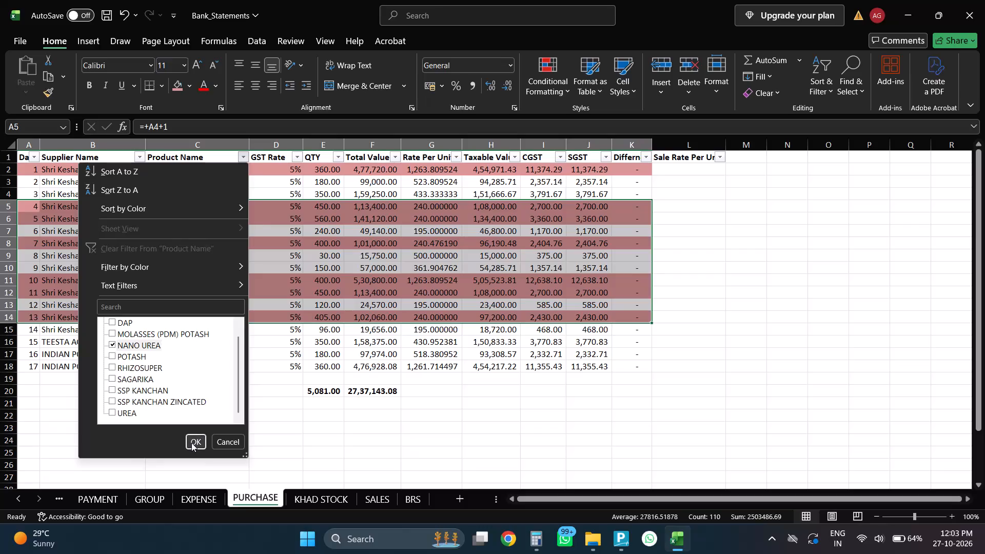
{"action": "left_click", "coordinate": [191, 443]}
{"action": "scroll", "coordinate": [273, 353], "scroll_direction": "up", "scroll_amount": 4}
{"action": "left_click", "coordinate": [291, 251]}
{"action": "left_click_drag", "start_coordinate": [328, 166], "coordinate": [332, 205]}
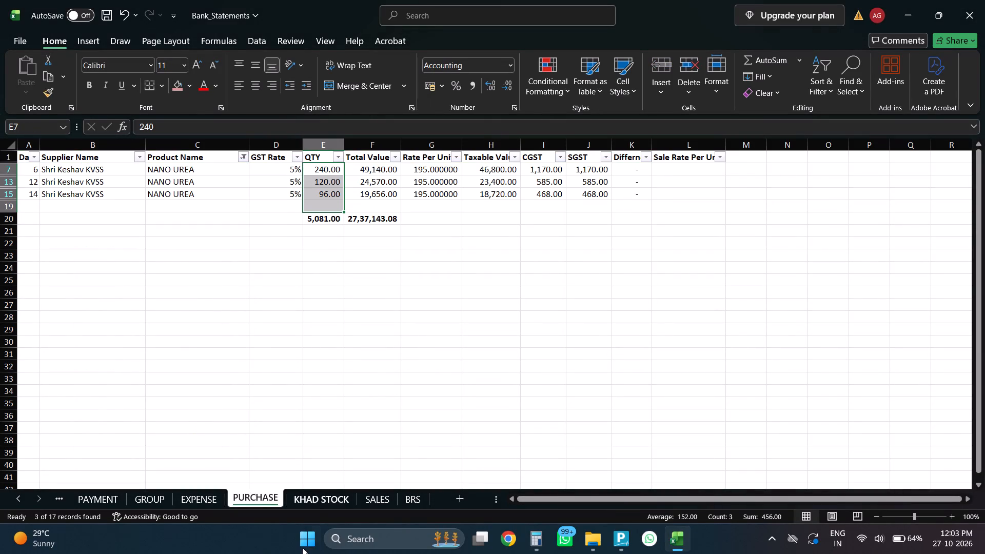
In F8 of KHAD STOCK, enter the NANO UREA purchase amount as the sum of PURCHASE!F7, F13 and F15.
{"action": "left_click", "coordinate": [322, 500]}
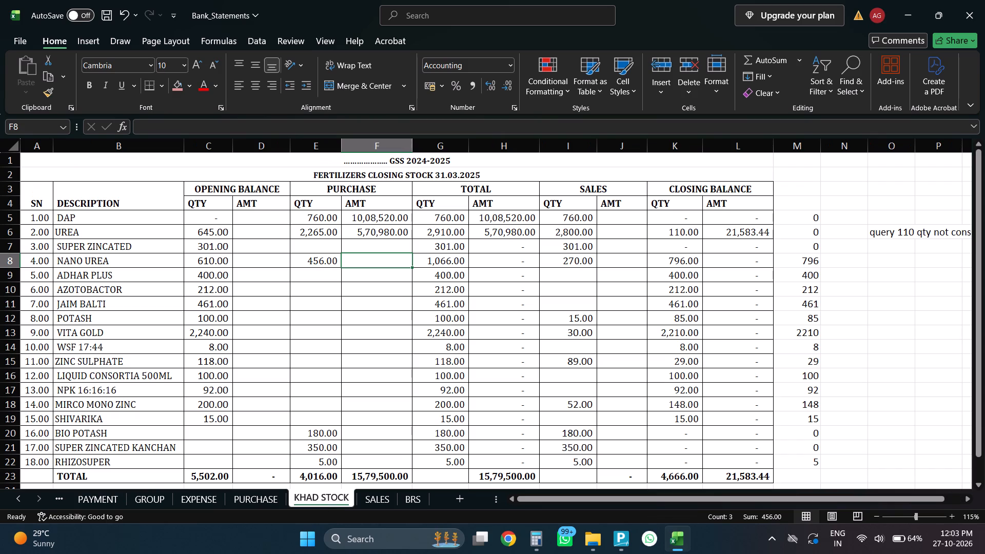
{"action": "key", "text": "plus"}
{"action": "left_click", "coordinate": [255, 502]}
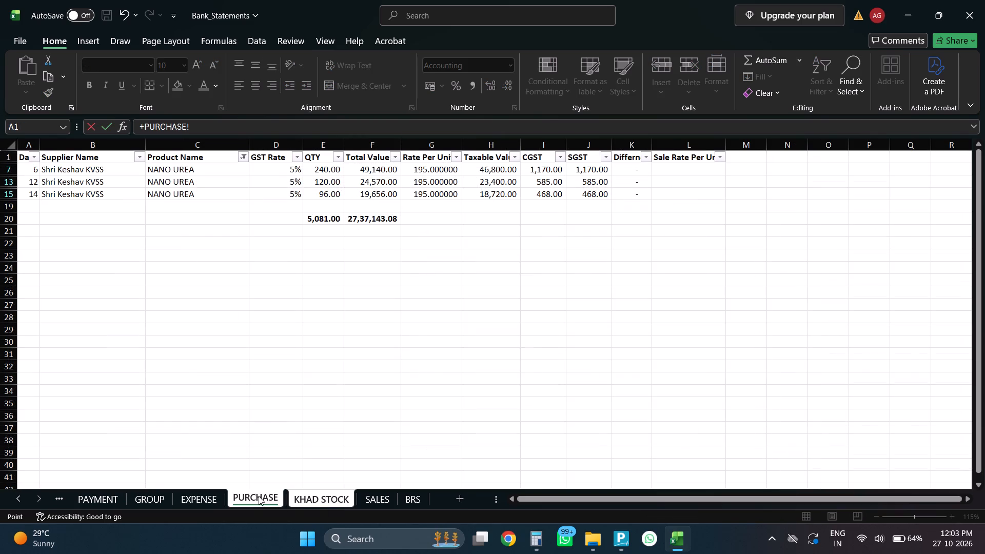
{"action": "left_click", "coordinate": [373, 173]}
{"action": "key", "text": "plus"}
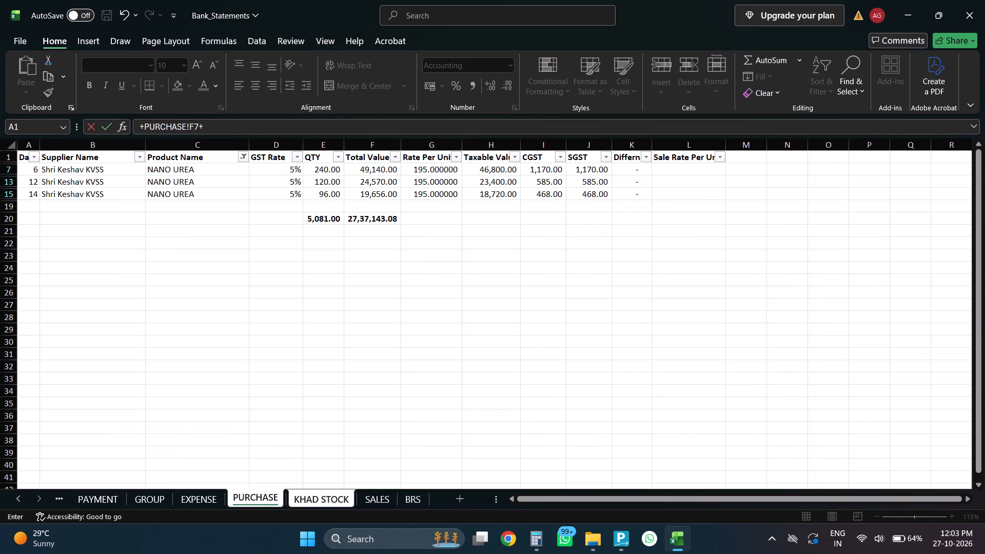
{"action": "left_click", "coordinate": [375, 181]}
{"action": "key", "text": "plus"}
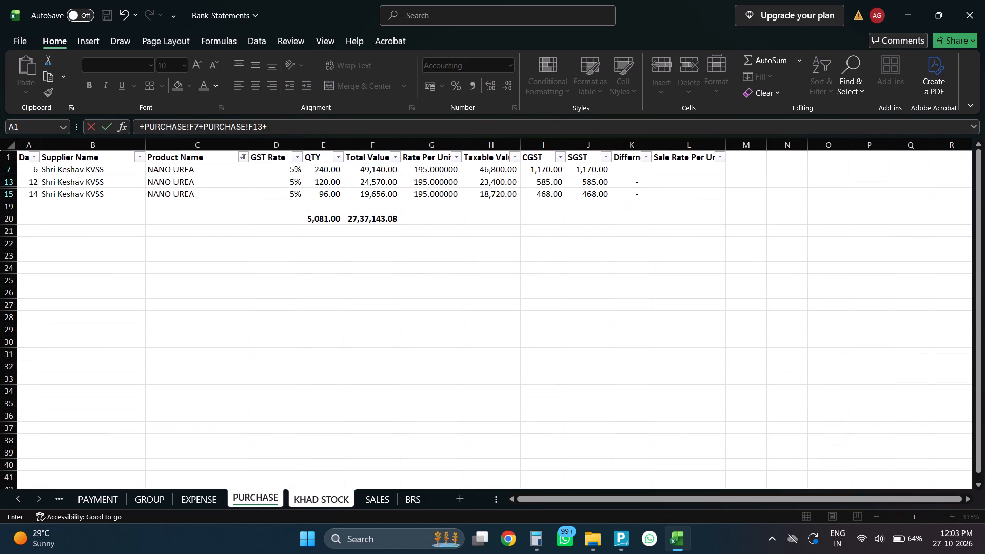
{"action": "left_click", "coordinate": [381, 200]}
{"action": "key", "text": "Return"}
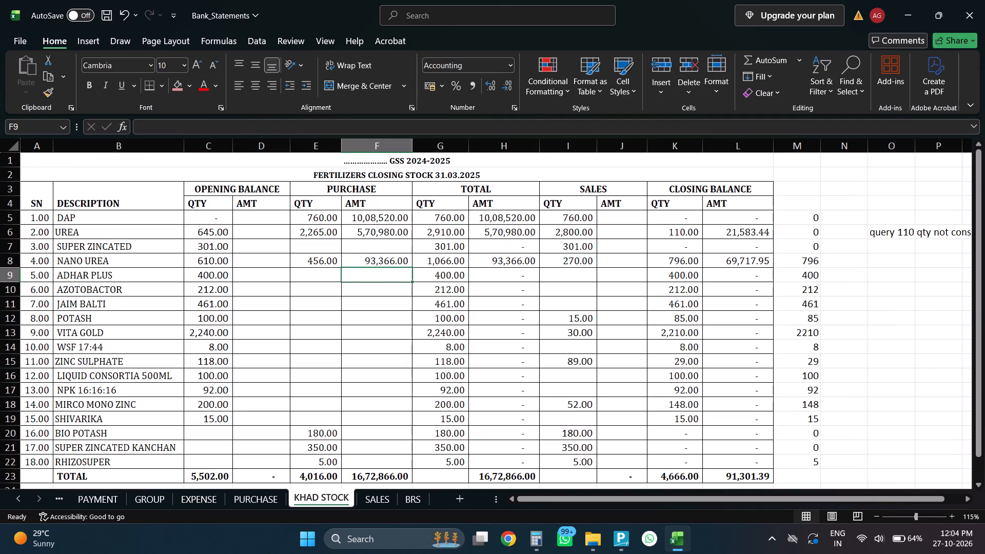
Check the sum of the filtered NANO UREA total values on PURCHASE against the NANO UREA purchase amount on KHAD STOCK.
{"action": "key", "text": "Up"}
{"action": "left_click", "coordinate": [259, 498]}
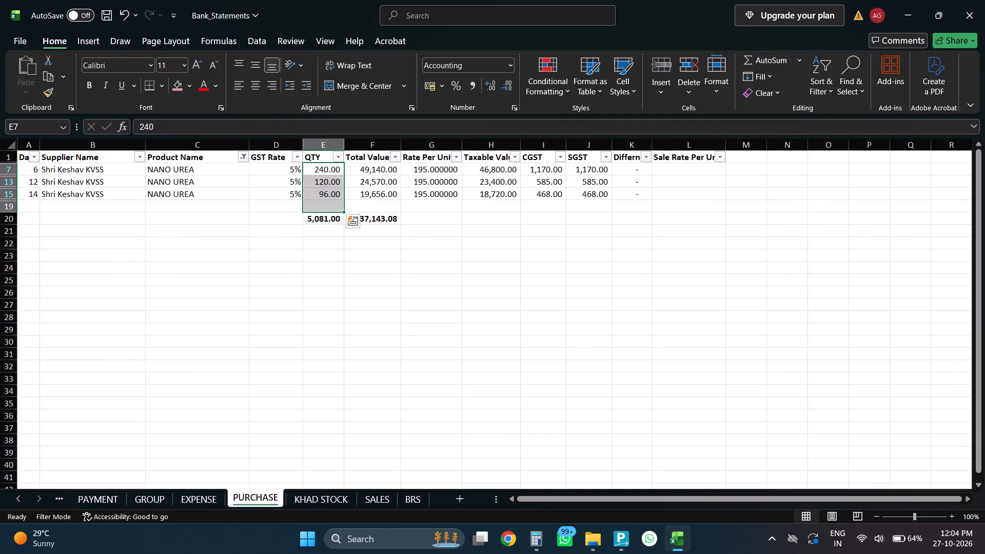
{"action": "left_click_drag", "start_coordinate": [367, 170], "coordinate": [371, 191]}
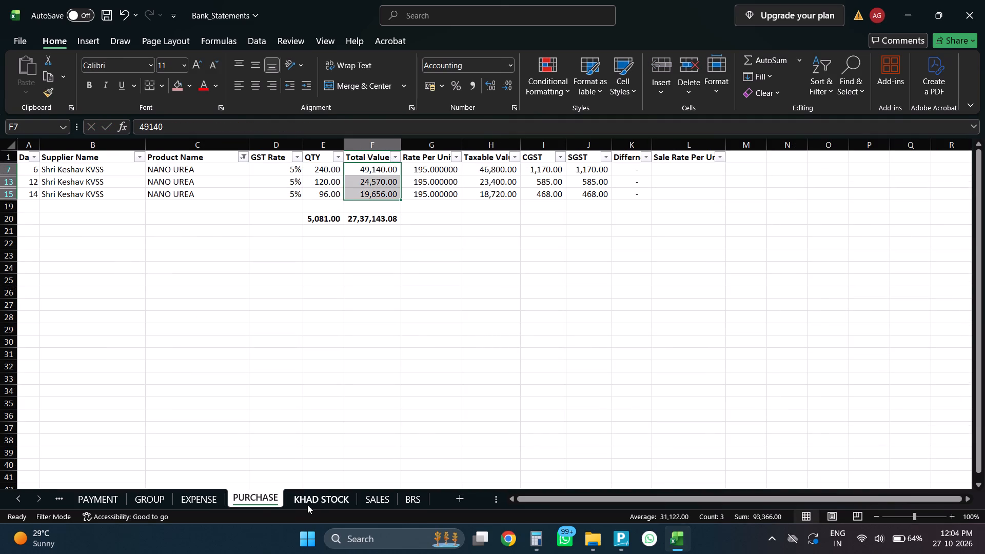
{"action": "left_click", "coordinate": [307, 505]}
{"action": "left_click", "coordinate": [281, 505]}
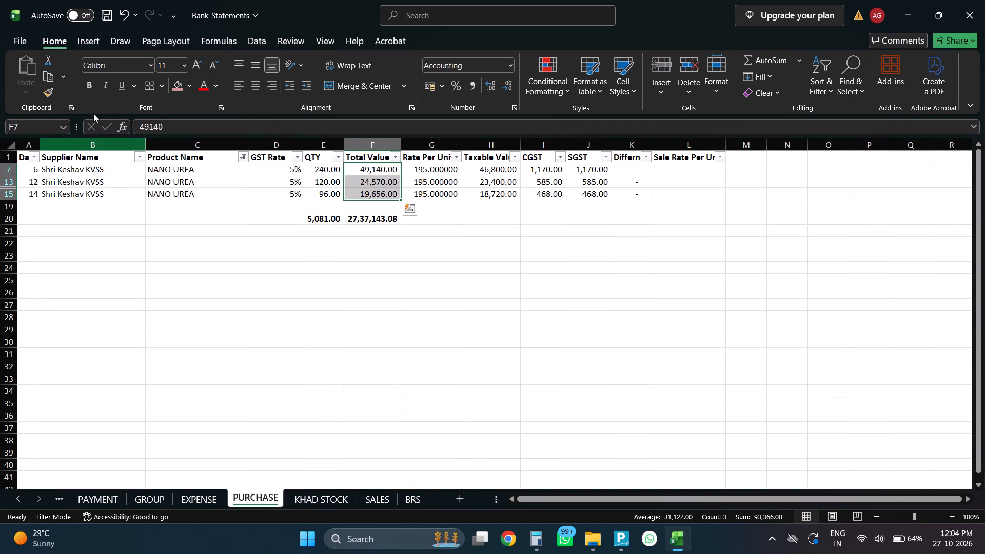
Fill the three filtered NANO UREA rows on the PURCHASE sheet, columns A to K, with the same light red.
{"action": "left_click_drag", "start_coordinate": [36, 171], "coordinate": [615, 184]}
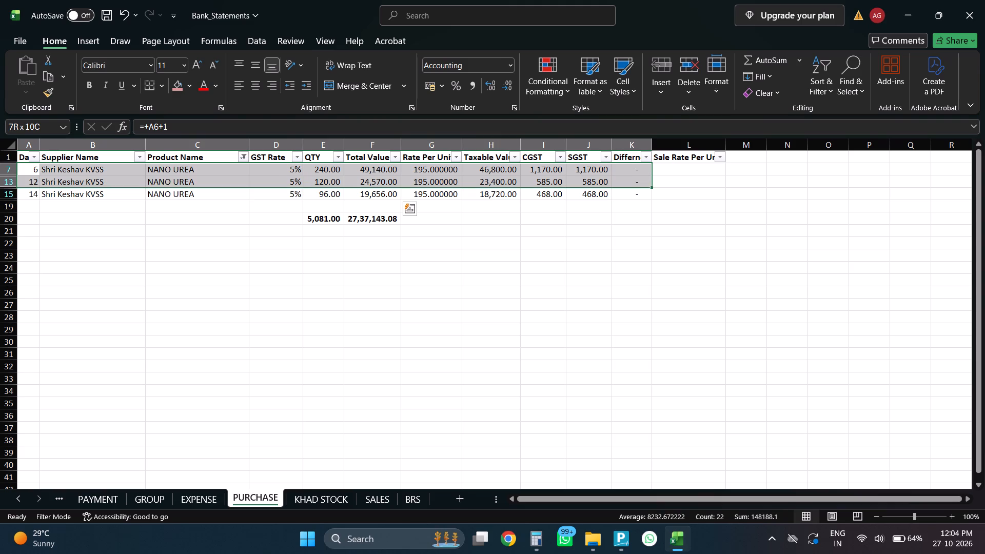
{"action": "left_click_drag", "start_coordinate": [615, 184], "coordinate": [617, 189]}
{"action": "left_click", "coordinate": [177, 84]}
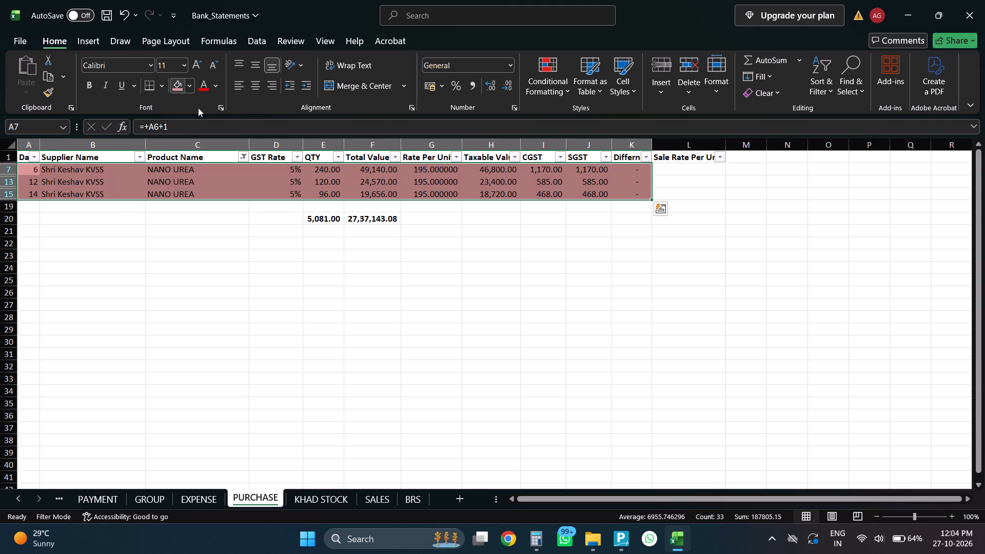
Check the BIO POTASH purchase quantity on KHAD STOCK and change the PURCHASE sheet's Product Name filter to POTASH only.
{"action": "left_click", "coordinate": [244, 157]}
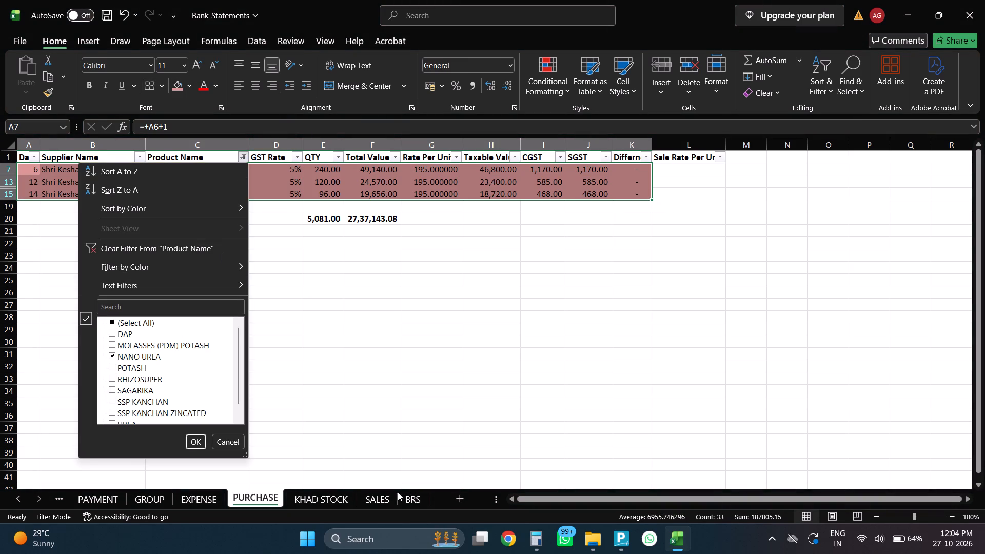
{"action": "left_click", "coordinate": [337, 499]}
{"action": "left_click", "coordinate": [337, 499]}
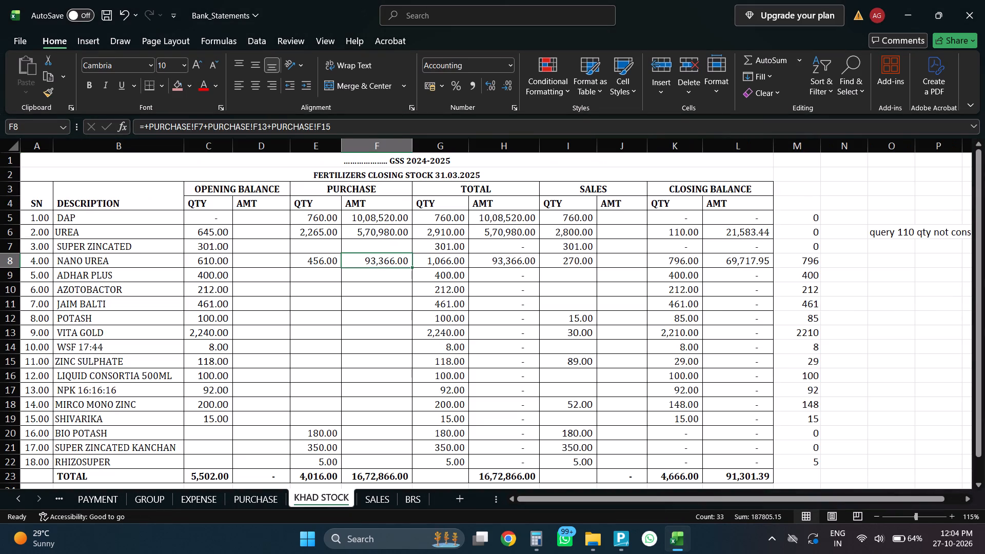
{"action": "left_click", "coordinate": [326, 429]}
{"action": "left_click", "coordinate": [253, 496]}
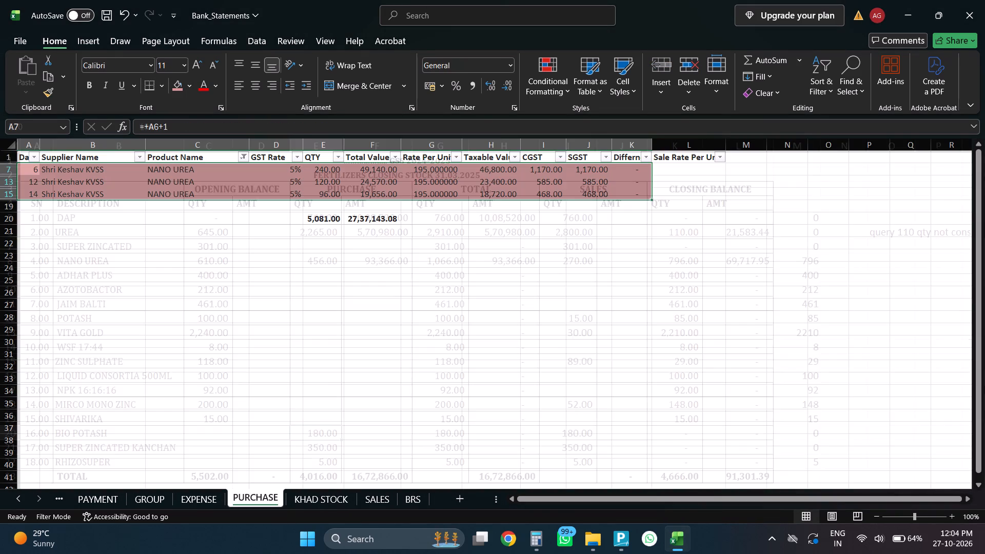
{"action": "left_click", "coordinate": [242, 156]}
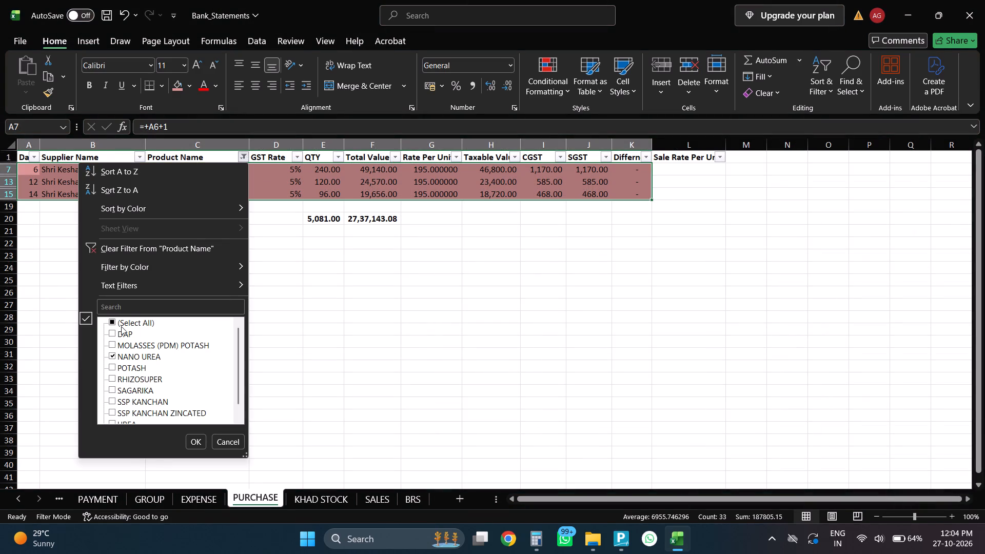
{"action": "left_click", "coordinate": [119, 353]}
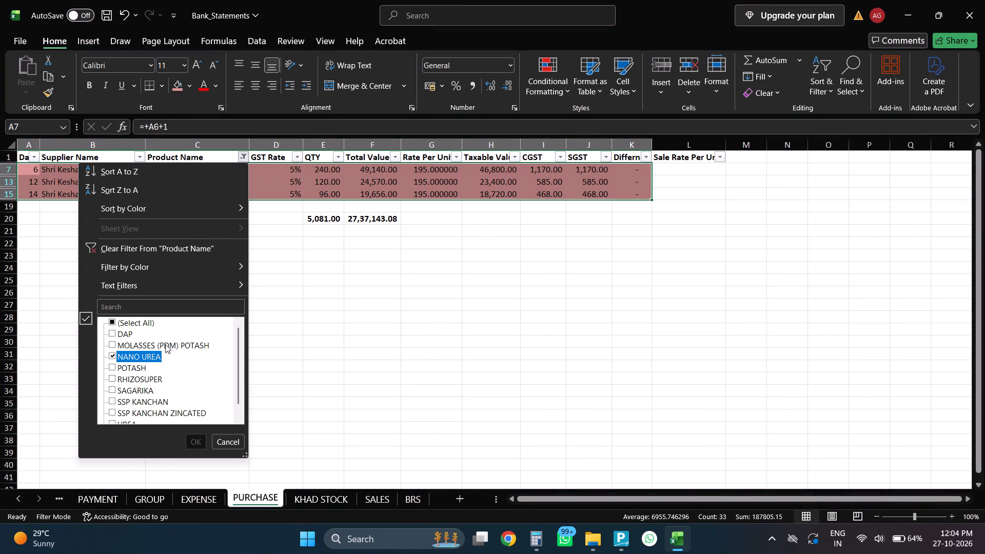
{"action": "scroll", "coordinate": [154, 377], "scroll_direction": "down", "scroll_amount": 4}
{"action": "left_click", "coordinate": [135, 353]}
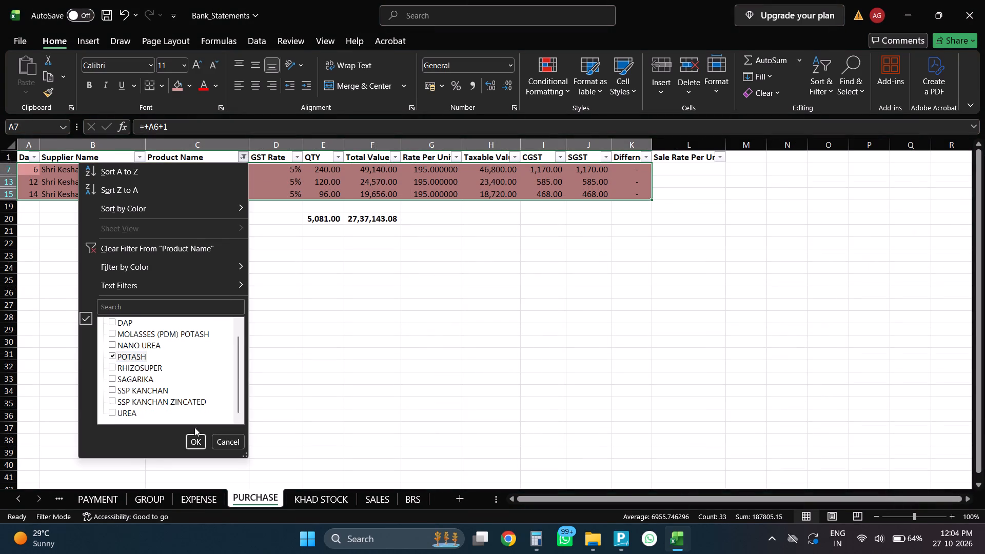
{"action": "left_click", "coordinate": [193, 437]}
{"action": "scroll", "coordinate": [254, 285], "scroll_direction": "up", "scroll_amount": 4}
{"action": "left_click", "coordinate": [400, 178]}
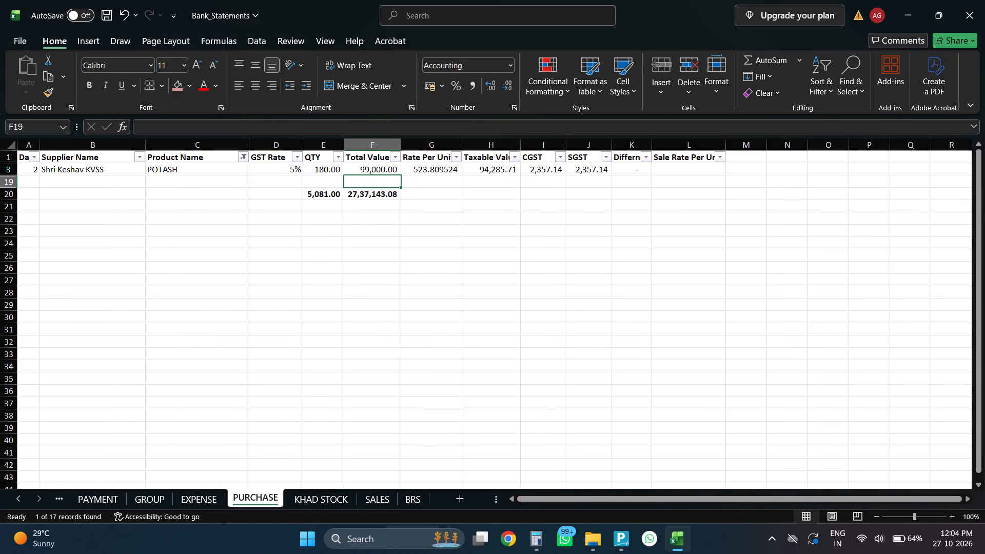
In F20 of KHAD STOCK, enter the BIO POTASH purchase amount as a reference to PURCHASE!F3.
{"action": "left_click", "coordinate": [309, 499]}
{"action": "left_click", "coordinate": [381, 431]}
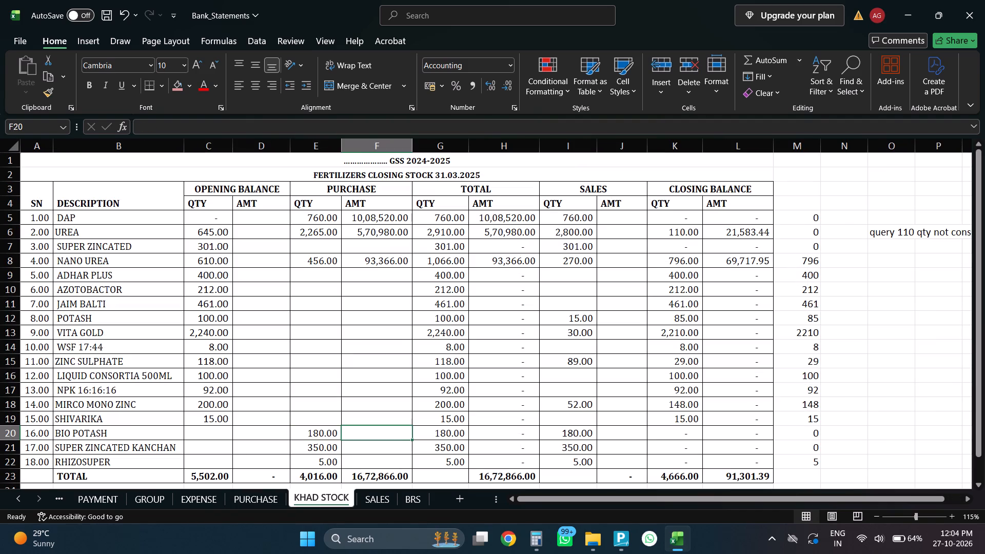
{"action": "key", "text": "plus"}
{"action": "left_click", "coordinate": [258, 507]}
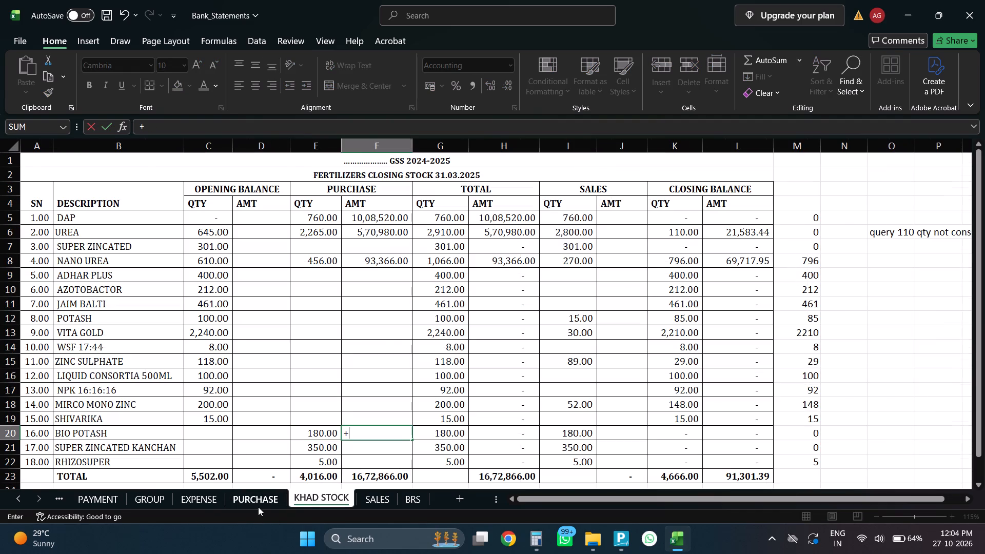
{"action": "left_click", "coordinate": [367, 173]}
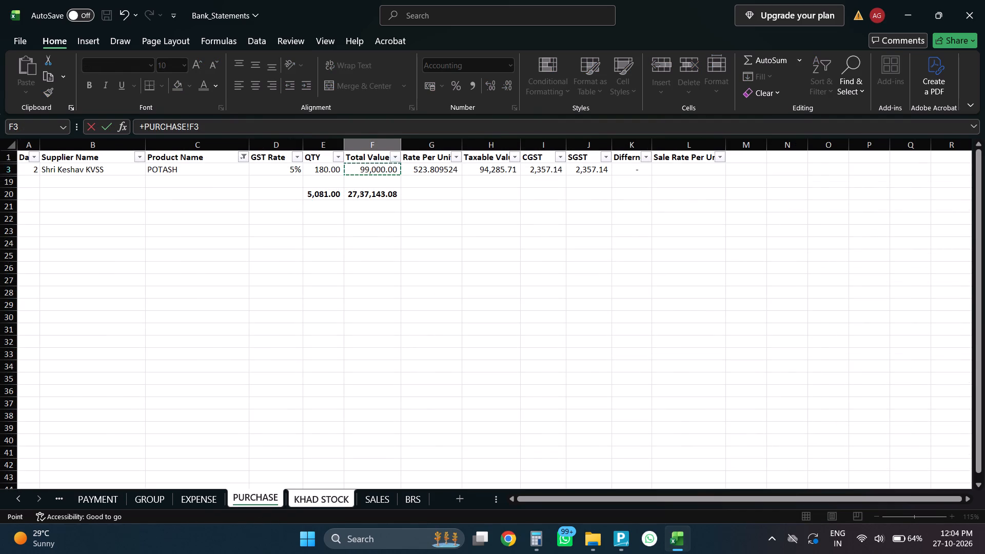
{"action": "key", "text": "Return"}
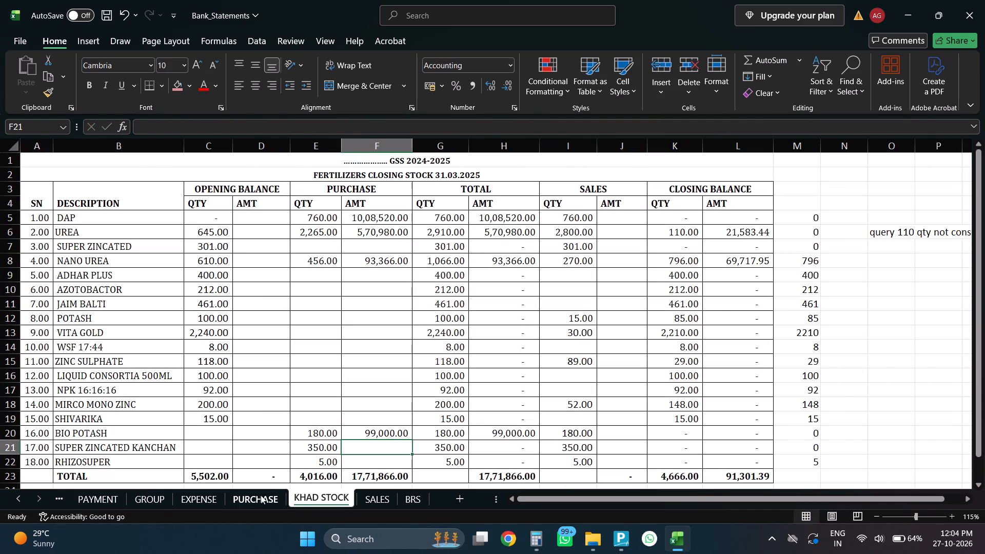
Fill the filtered POTASH row on the PURCHASE sheet, columns A to K, with the same light red.
{"action": "left_click", "coordinate": [261, 495]}
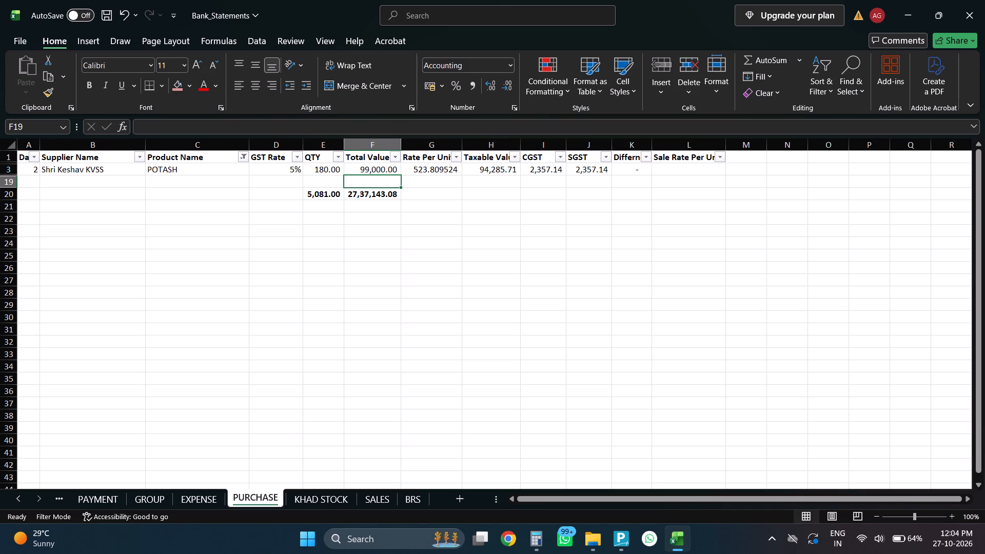
{"action": "left_click_drag", "start_coordinate": [37, 170], "coordinate": [616, 168]}
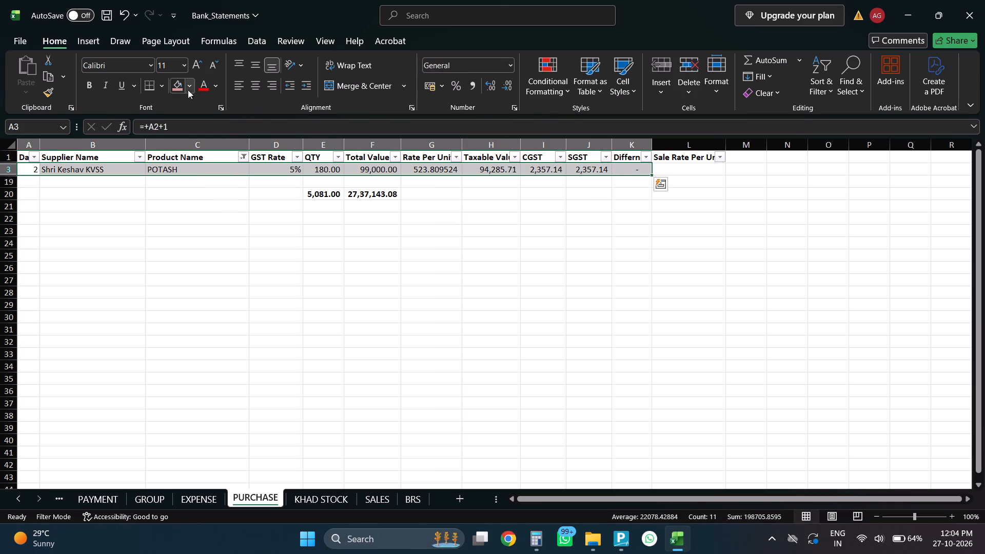
{"action": "left_click", "coordinate": [178, 85]}
Clear the Product Name filter on the PURCHASE sheet and inspect the SSP KANCHAN row's quantity for the next KHAD STOCK product.
{"action": "left_click", "coordinate": [314, 500]}
{"action": "scroll", "coordinate": [332, 404], "scroll_direction": "down", "scroll_amount": 2}
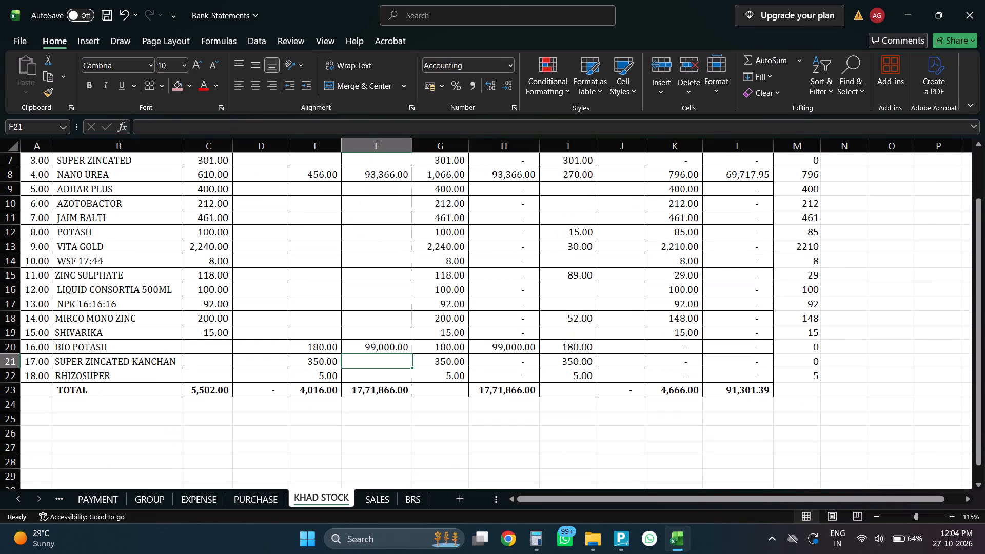
{"action": "left_click", "coordinate": [242, 495]}
{"action": "left_click", "coordinate": [244, 153]}
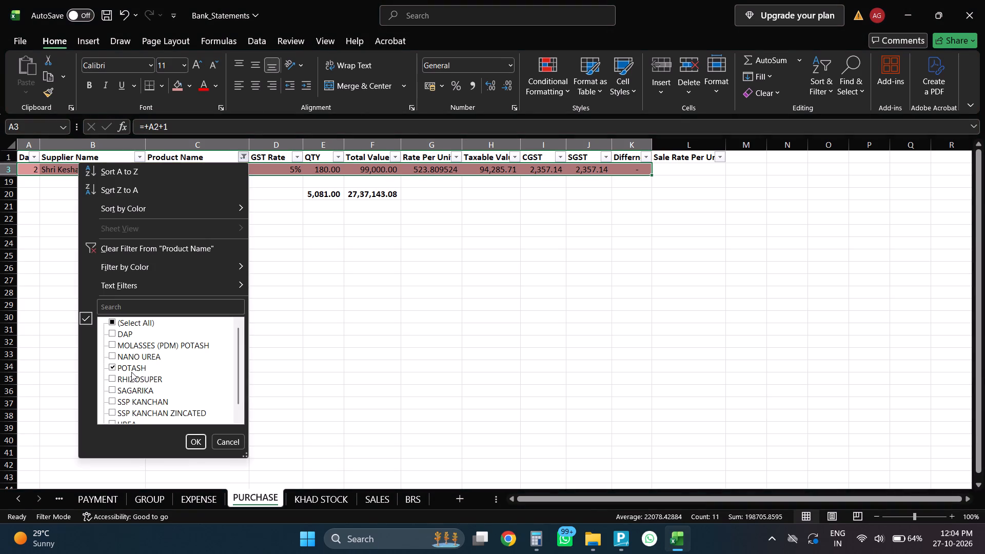
{"action": "left_click", "coordinate": [140, 245]}
{"action": "scroll", "coordinate": [213, 265], "scroll_direction": "up", "scroll_amount": 5}
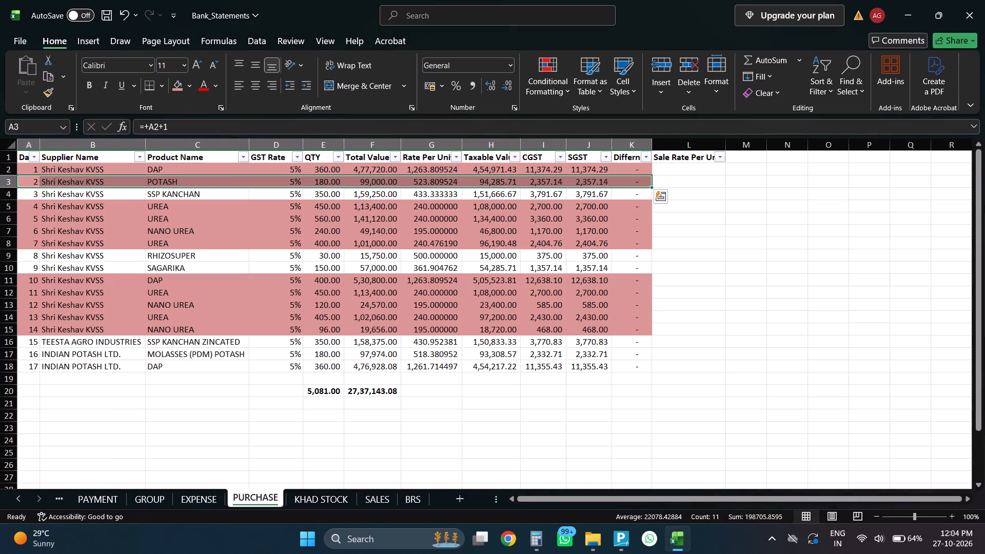
{"action": "left_click", "coordinate": [275, 193]}
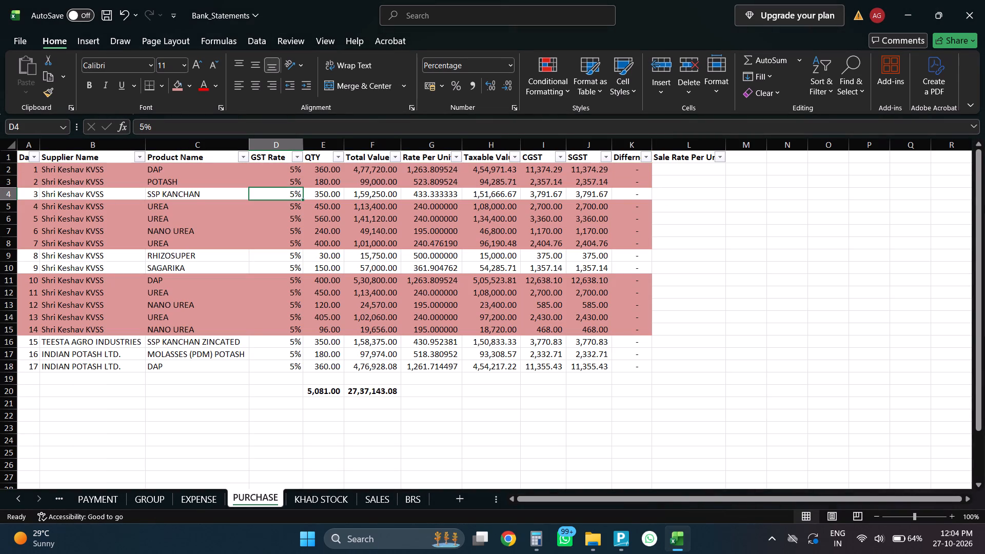
{"action": "left_click", "coordinate": [324, 194]}
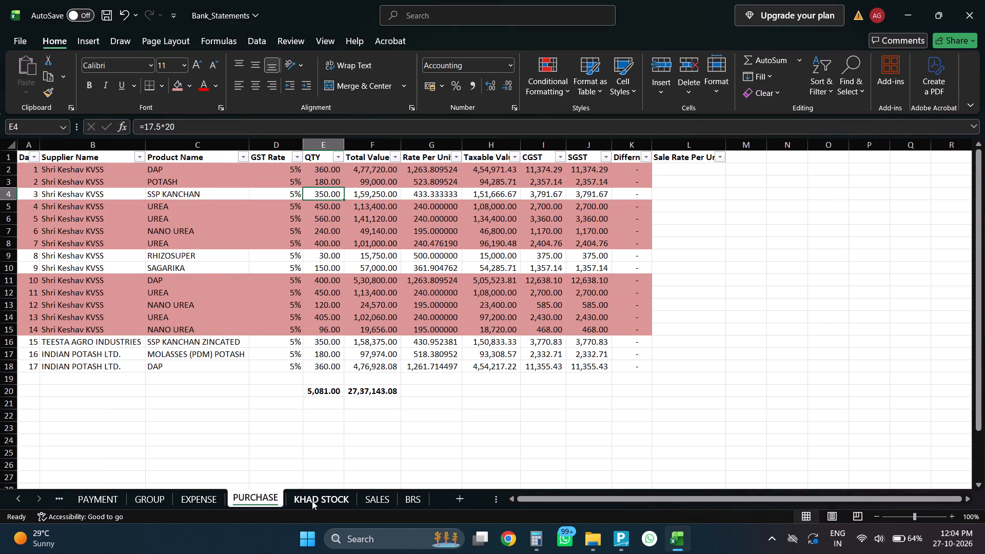
In F21 of KHAD STOCK, enter the SUPER ZINCATED KANCHAN purchase amount as a reference to PURCHASE!F16.
{"action": "left_click", "coordinate": [312, 501]}
{"action": "key", "text": "plus"}
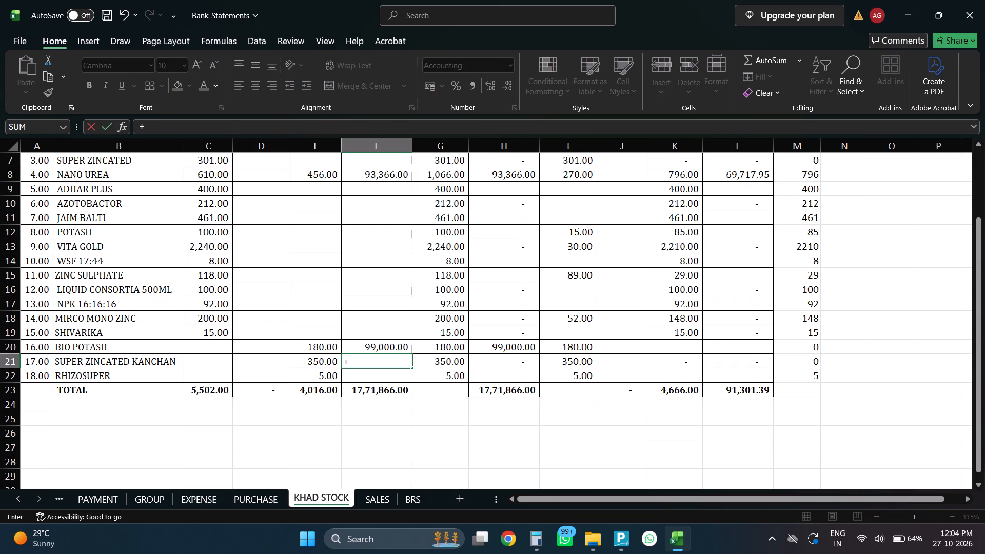
{"action": "left_click", "coordinate": [252, 500]}
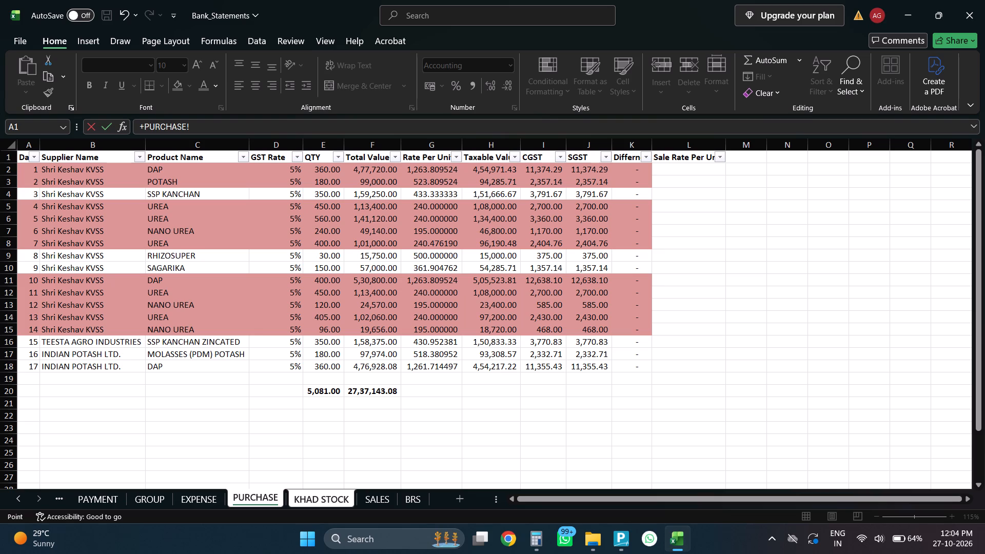
{"action": "left_click", "coordinate": [366, 343]}
{"action": "key", "text": "Return"}
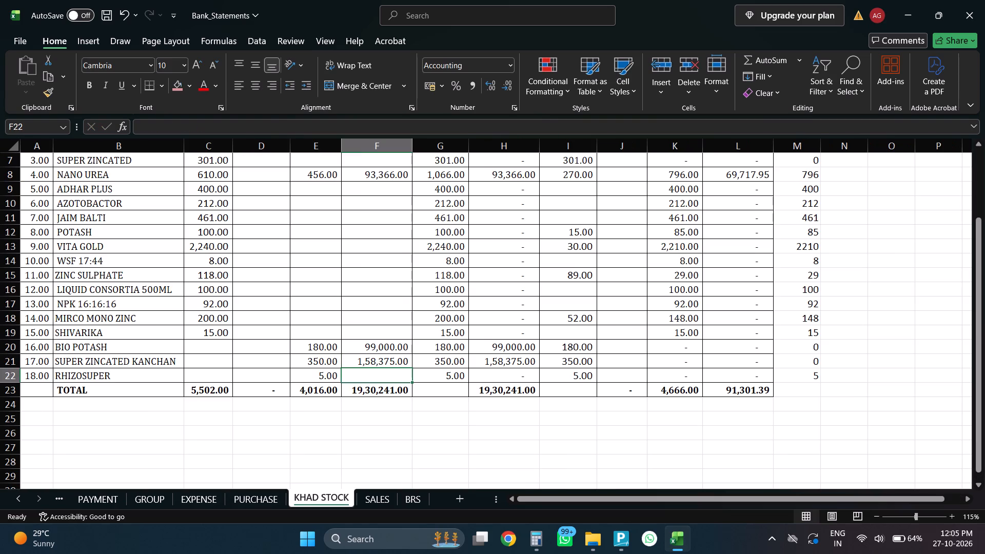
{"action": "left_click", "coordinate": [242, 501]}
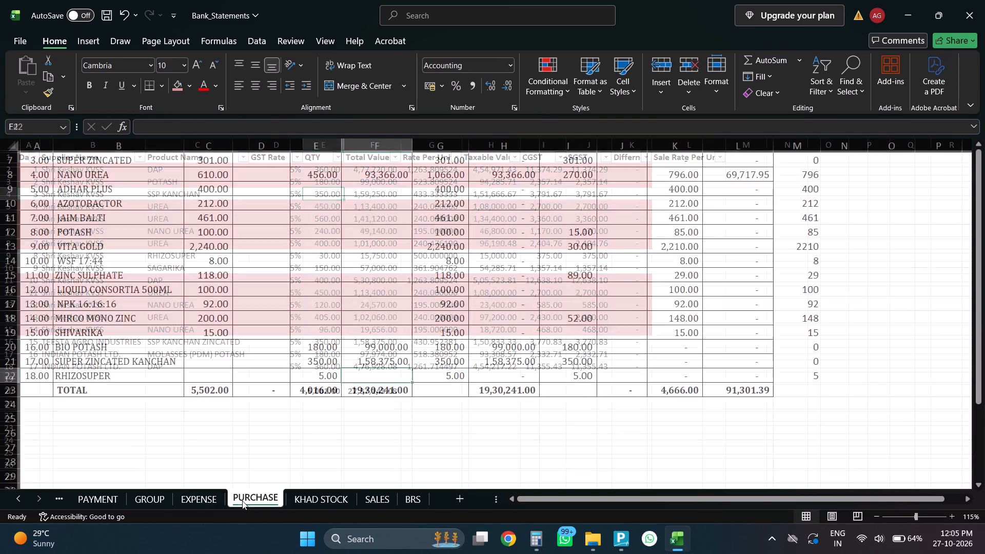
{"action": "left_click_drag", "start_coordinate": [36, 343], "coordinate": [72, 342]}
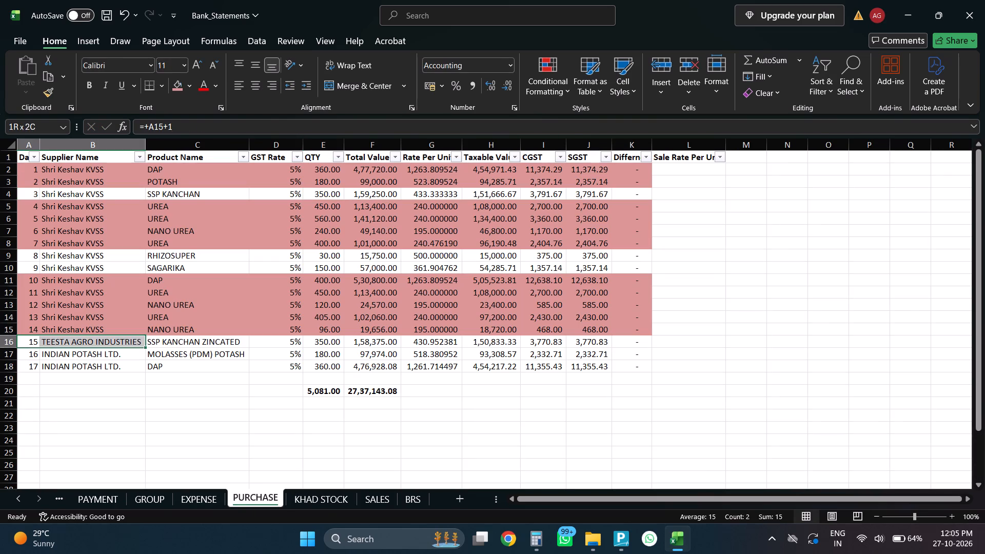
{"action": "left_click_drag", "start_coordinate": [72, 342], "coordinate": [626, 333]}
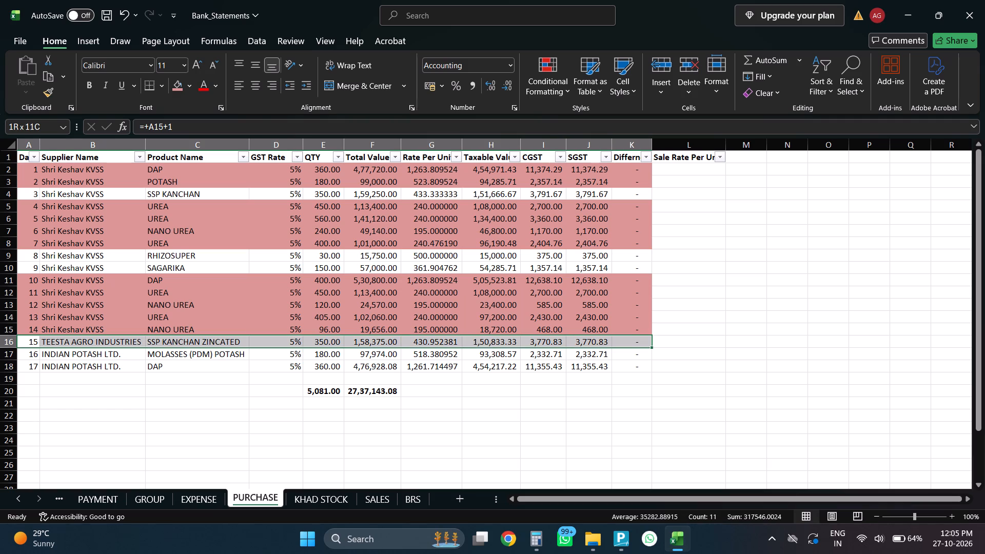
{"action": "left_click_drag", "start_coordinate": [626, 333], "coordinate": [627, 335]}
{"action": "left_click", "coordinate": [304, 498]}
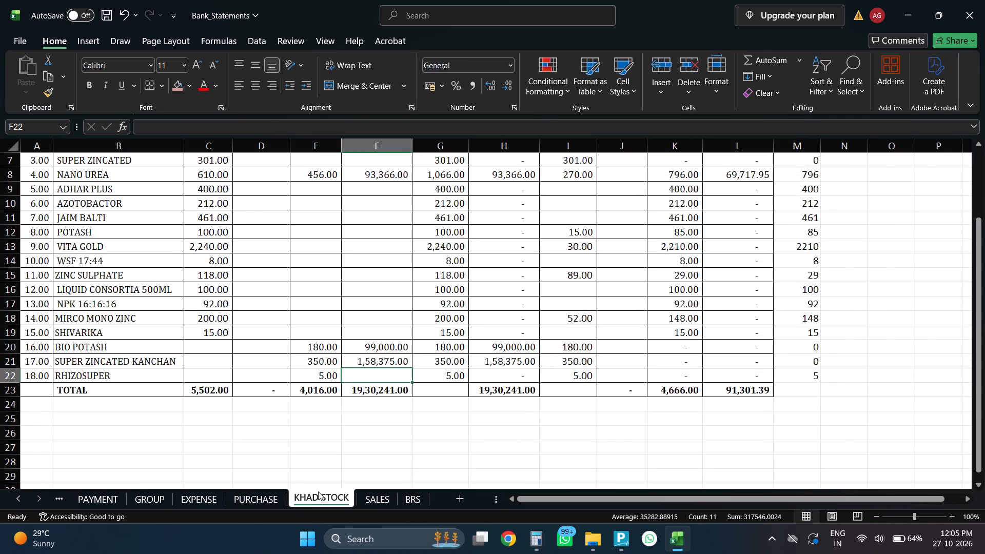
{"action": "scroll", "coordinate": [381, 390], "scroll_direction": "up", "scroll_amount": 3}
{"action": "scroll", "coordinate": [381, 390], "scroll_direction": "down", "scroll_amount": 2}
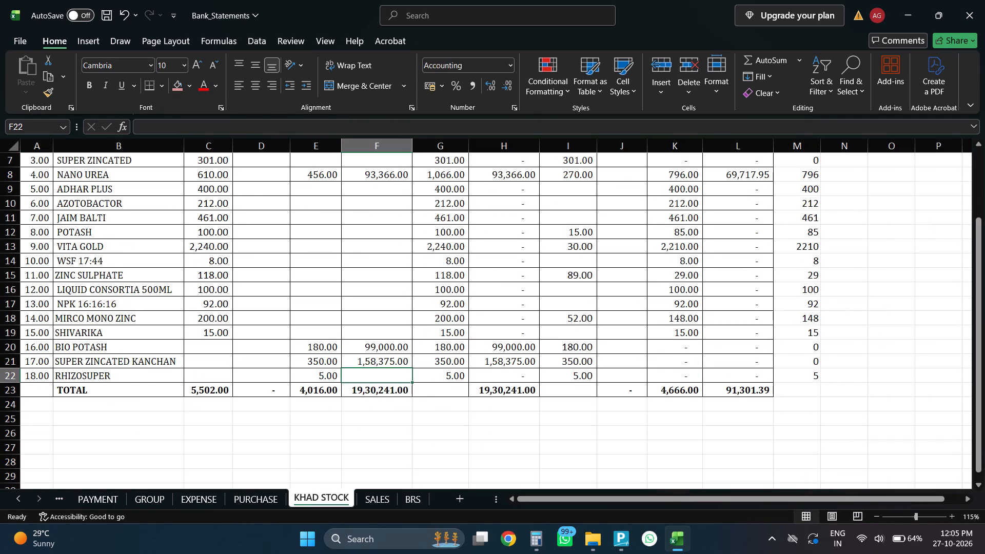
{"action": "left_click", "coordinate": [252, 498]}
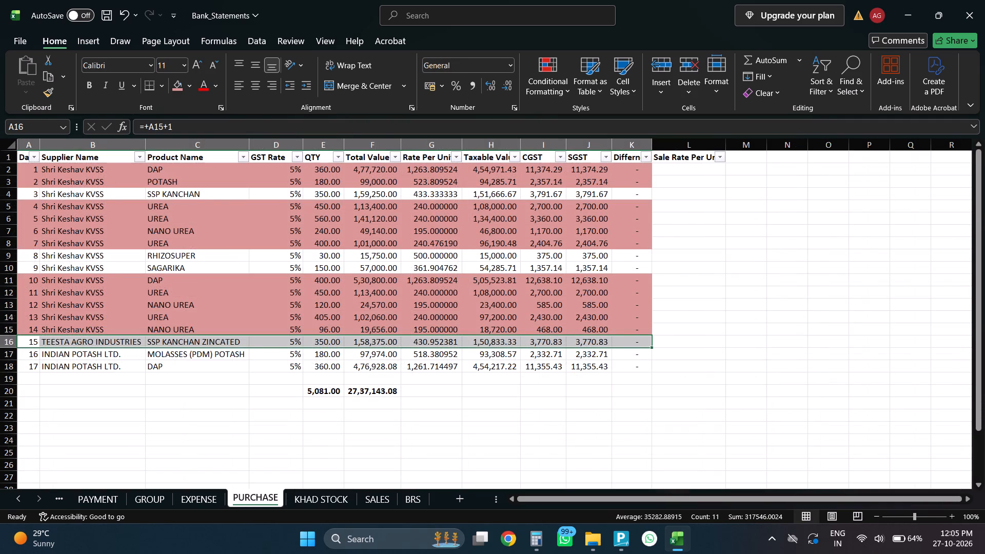
Undo the last F21 entry in KHAD STOCK and enter the SUPER ZINCATED KANCHAN purchase amount as a reference to PURCHASE!F4.
{"action": "key", "text": "ctrl+z"}
{"action": "key", "text": "plus"}
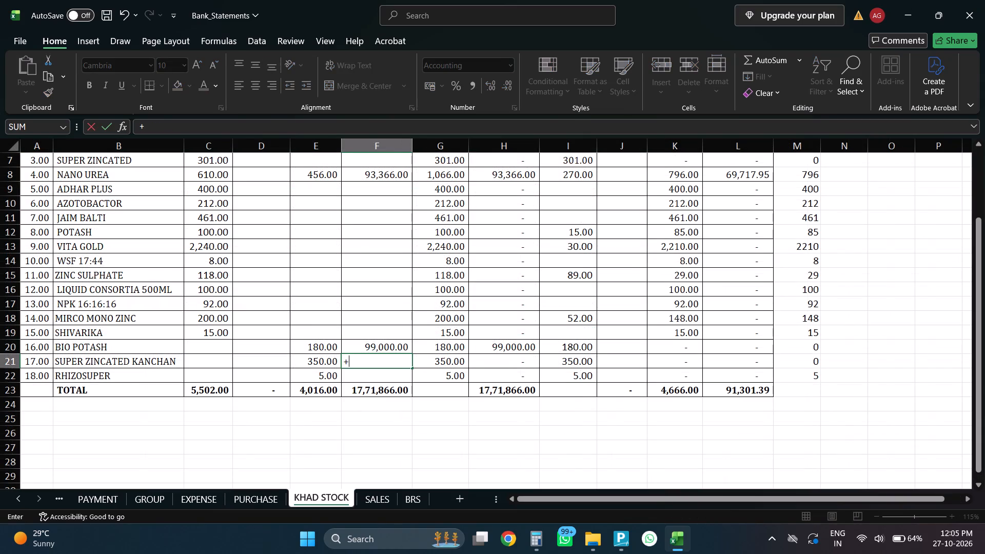
{"action": "left_click", "coordinate": [274, 496]}
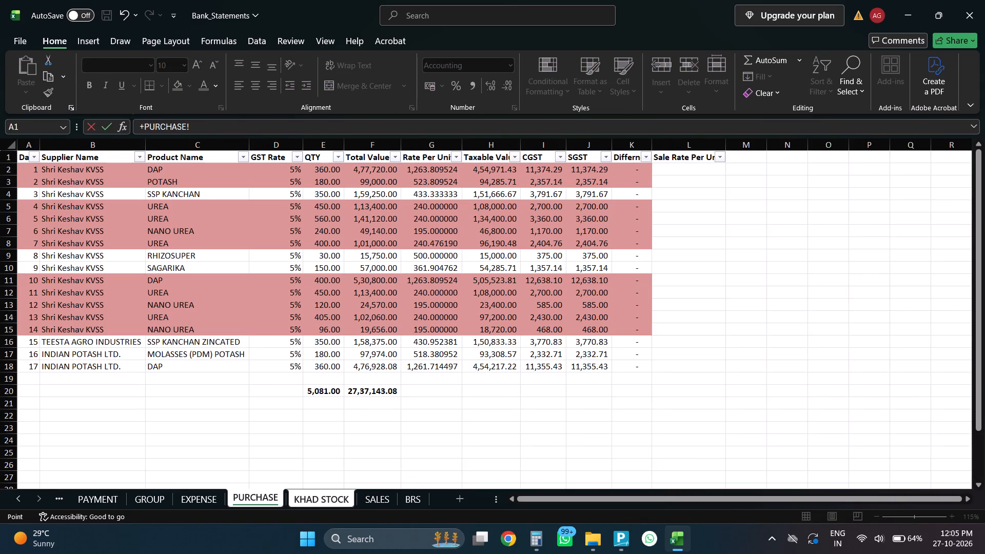
{"action": "left_click", "coordinate": [372, 194]}
{"action": "key", "text": "Return"}
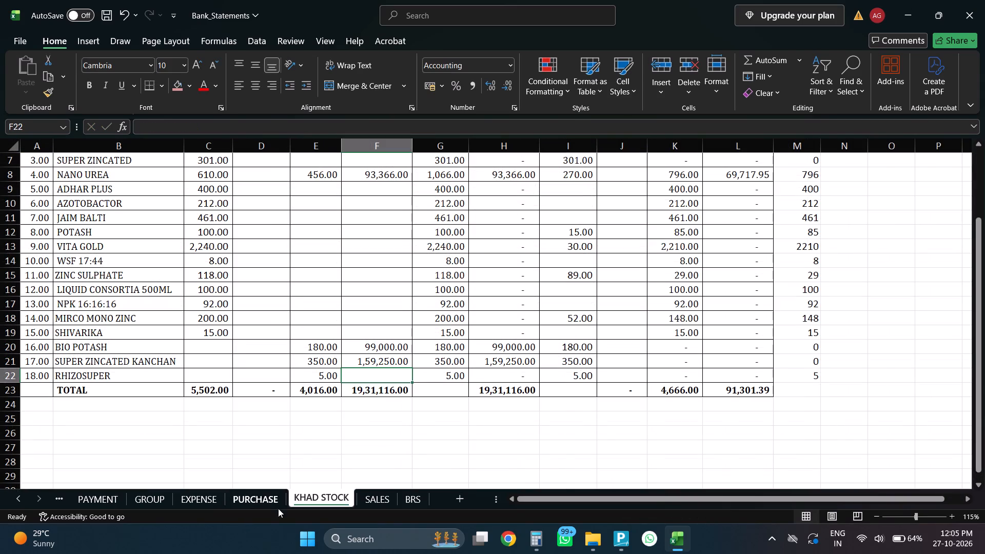
Fill the SSP KANCHAN row on the PURCHASE sheet, A4 to K4, with the same light red.
{"action": "left_click", "coordinate": [258, 500]}
{"action": "left_click_drag", "start_coordinate": [26, 191], "coordinate": [485, 191]}
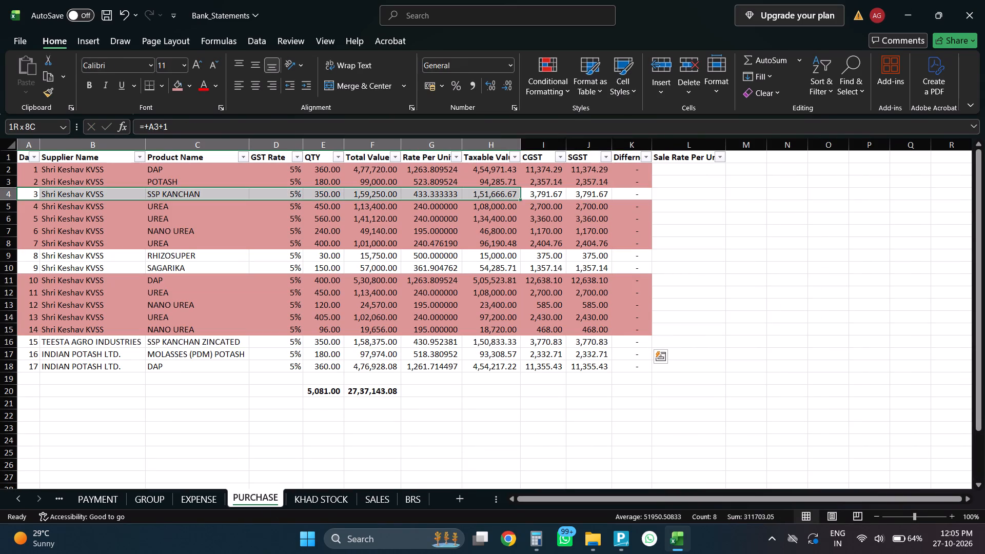
{"action": "left_click_drag", "start_coordinate": [485, 191], "coordinate": [625, 199]}
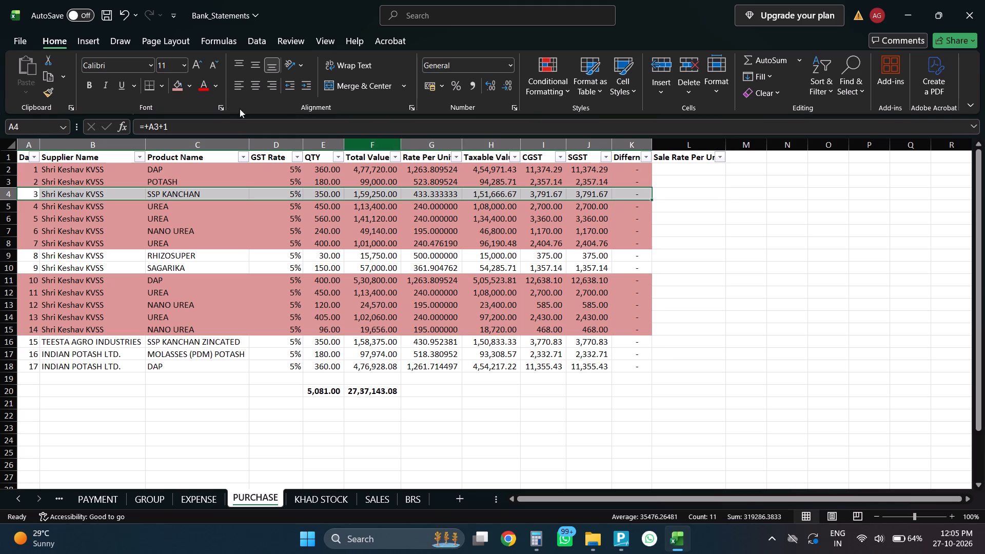
{"action": "left_click", "coordinate": [175, 89]}
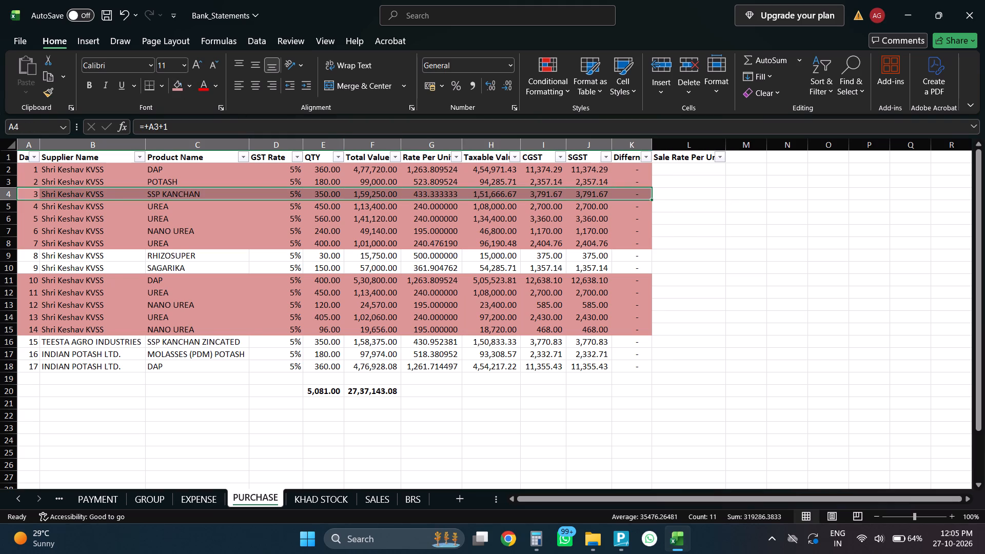
Compare the RHIZOSUPER quantity and value in row 9 of PURCHASE with its purchase quantity in E22 of KHAD STOCK.
{"action": "left_click", "coordinate": [307, 498]}
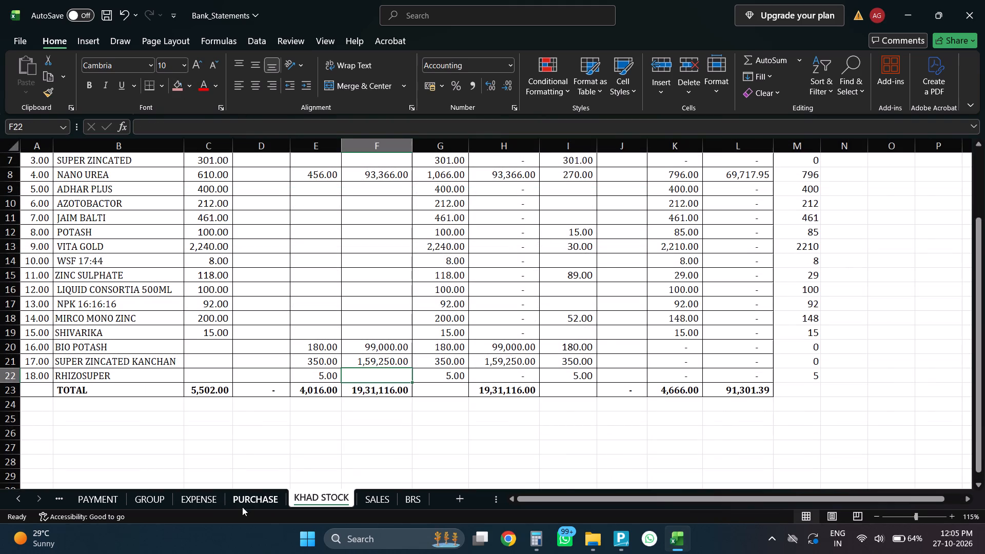
{"action": "left_click", "coordinate": [242, 507]}
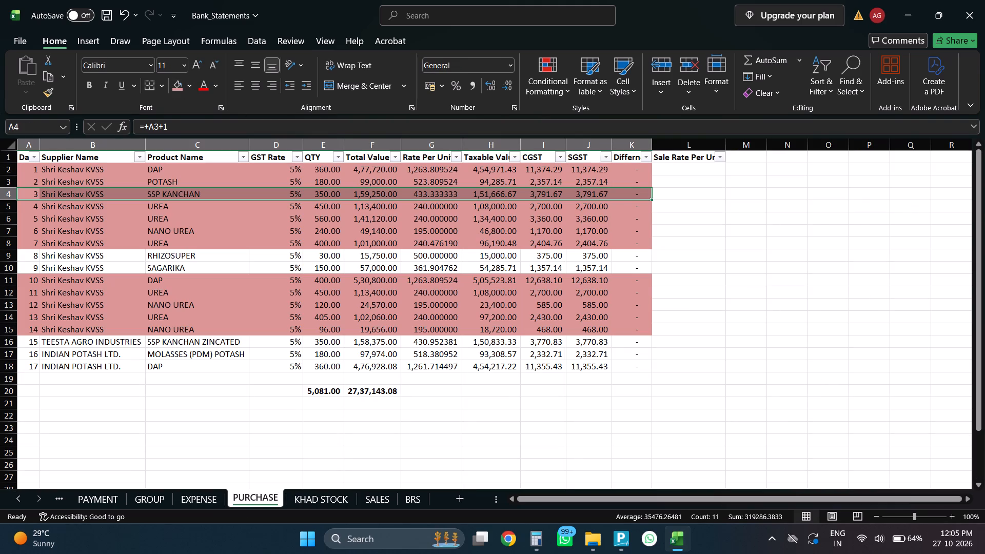
{"action": "scroll", "coordinate": [168, 283], "scroll_direction": "up", "scroll_amount": 3}
{"action": "left_click", "coordinate": [327, 254]}
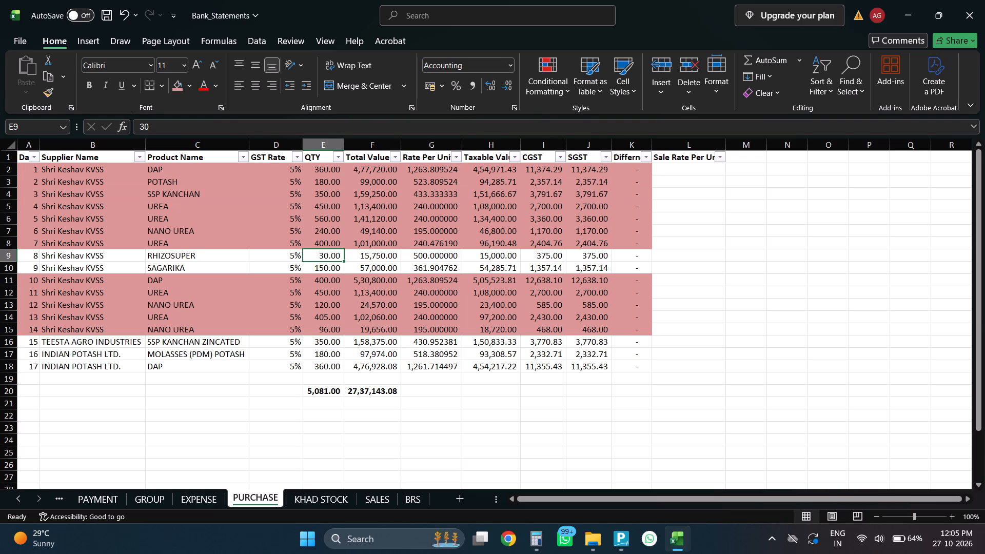
{"action": "left_click", "coordinate": [383, 255]}
{"action": "left_click", "coordinate": [316, 256]}
{"action": "left_click", "coordinate": [325, 501]}
{"action": "left_click", "coordinate": [310, 373]}
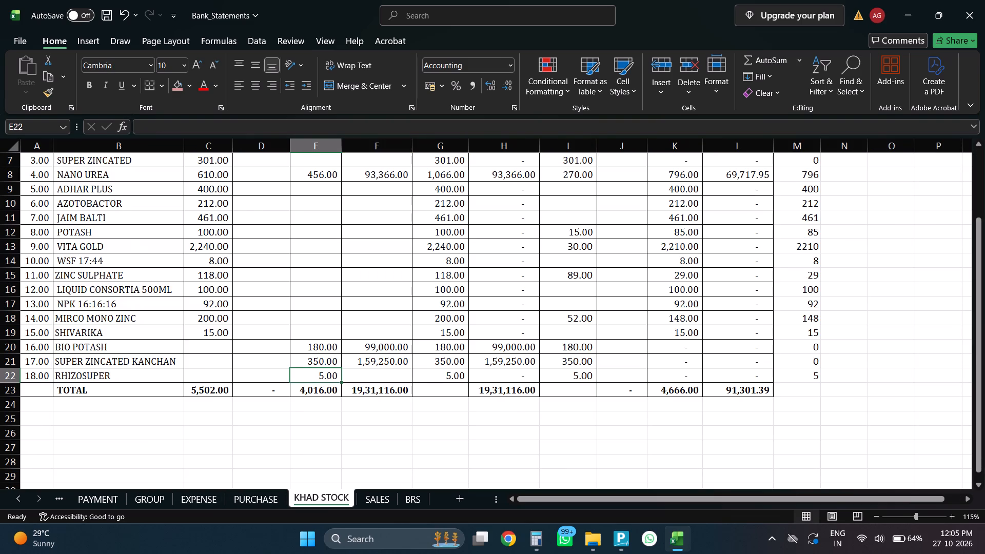
{"action": "scroll", "coordinate": [446, 409], "scroll_direction": "up", "scroll_amount": 4}
{"action": "scroll", "coordinate": [446, 409], "scroll_direction": "down", "scroll_amount": 3}
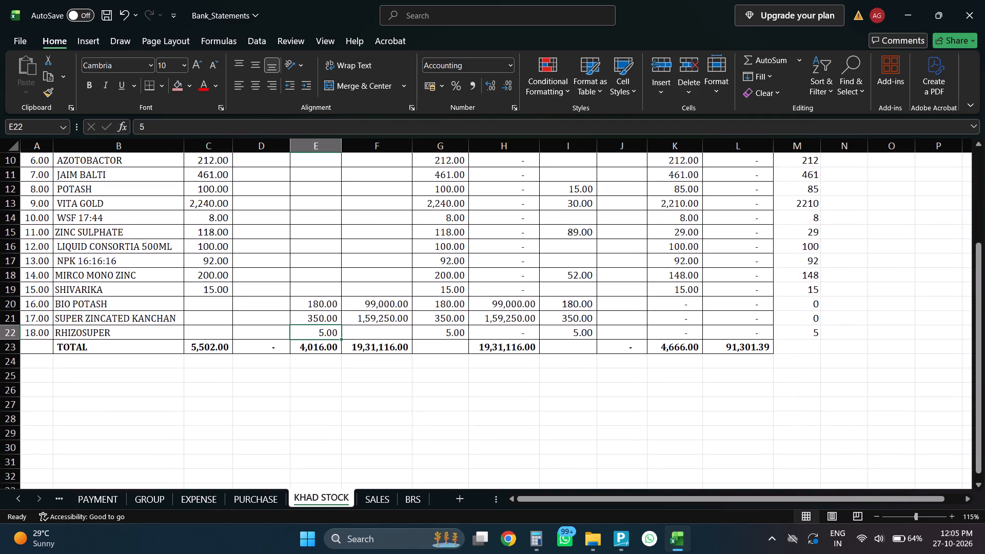
{"action": "scroll", "coordinate": [430, 419], "scroll_direction": "up", "scroll_amount": 7}
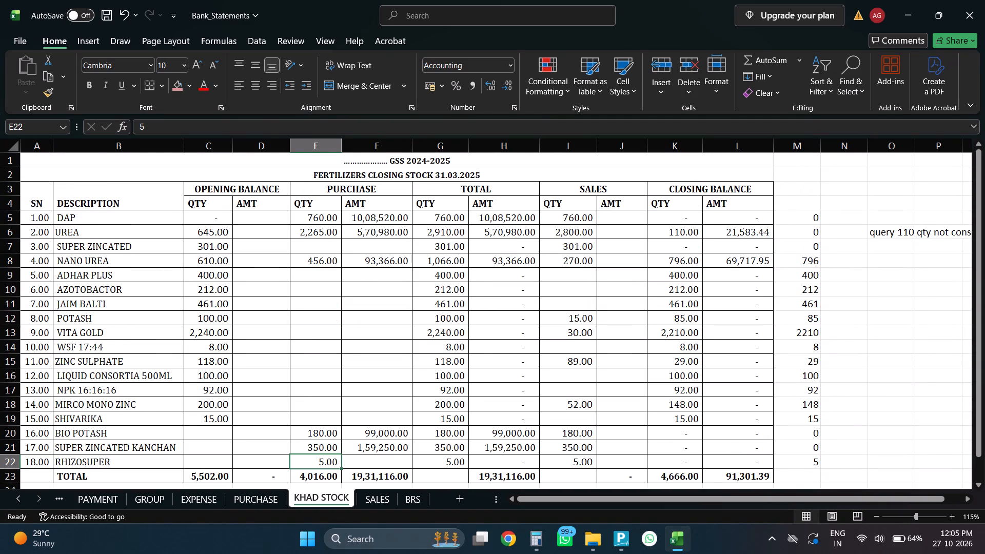
{"action": "left_click", "coordinate": [267, 502]}
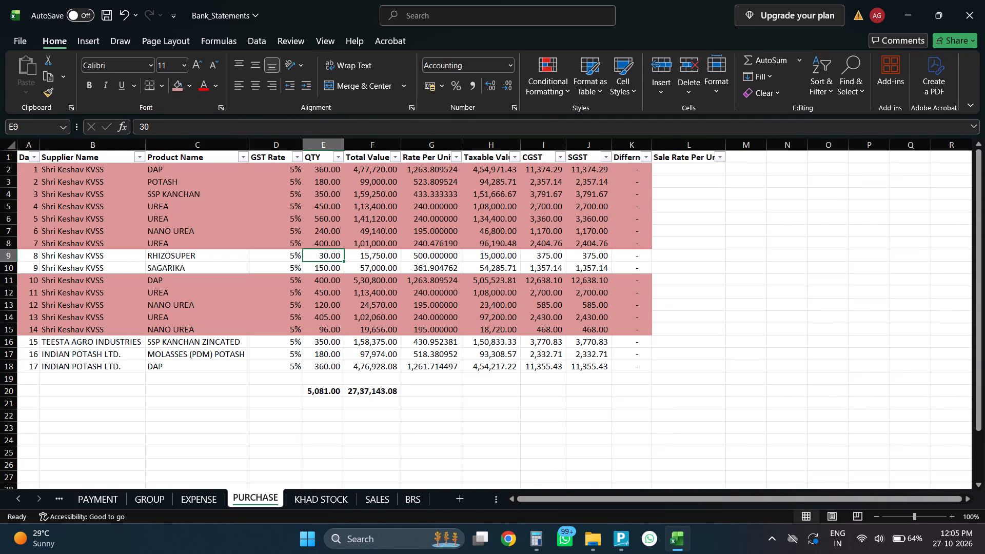
{"action": "left_click", "coordinate": [305, 501]}
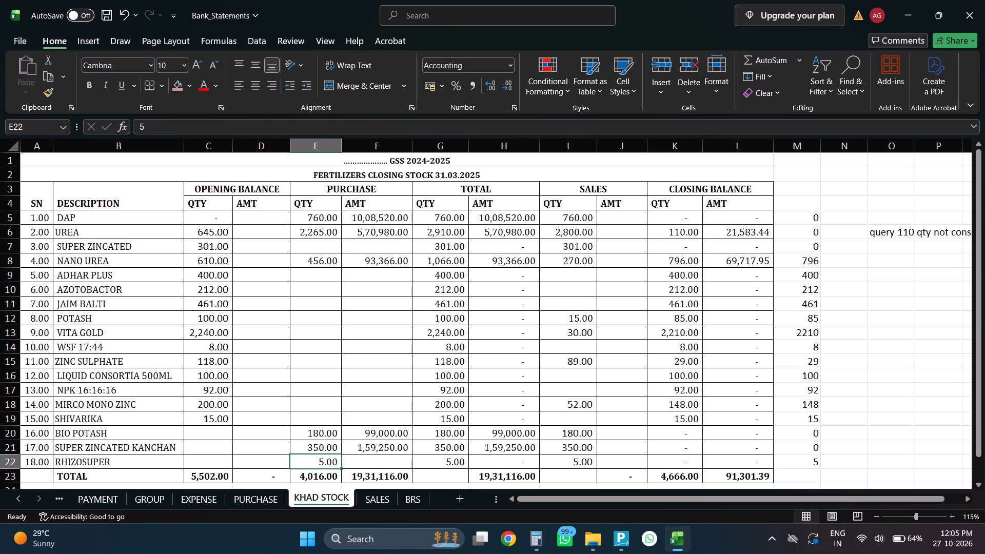
Examine the query note beside the UREA row and review the KHAD STOCK table's purchase, sales and closing columns.
{"action": "left_click_drag", "start_coordinate": [764, 502], "coordinate": [861, 494]}
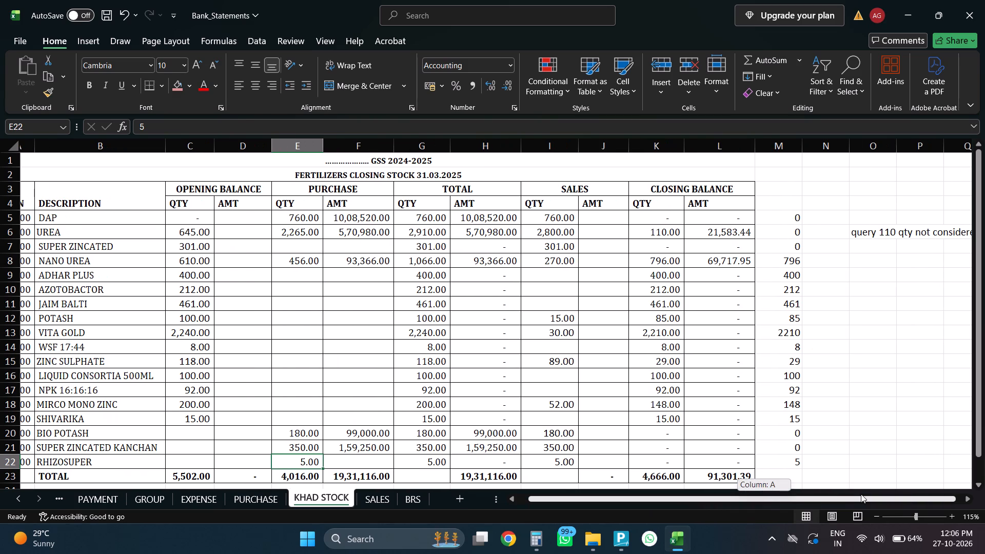
{"action": "left_click_drag", "start_coordinate": [861, 494], "coordinate": [902, 494]}
{"action": "double_click", "coordinate": [968, 499]}
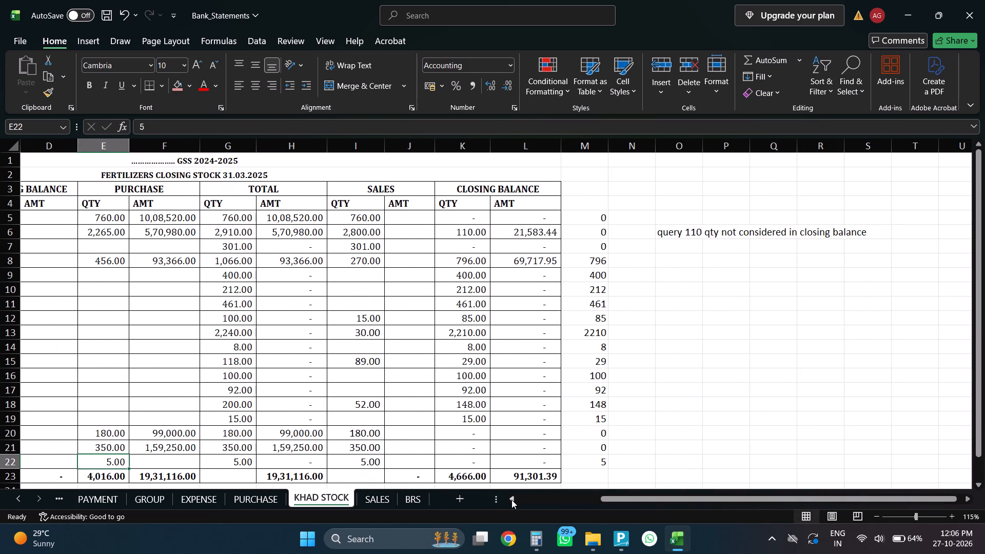
{"action": "triple_click", "coordinate": [511, 500]}
{"action": "double_click", "coordinate": [511, 500]}
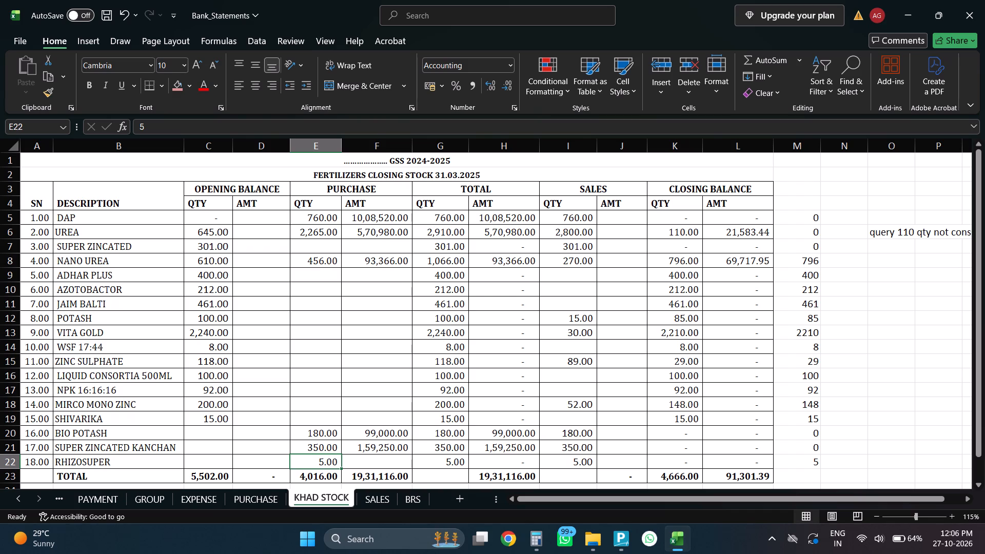
{"action": "scroll", "coordinate": [117, 442], "scroll_direction": "down", "scroll_amount": 1}
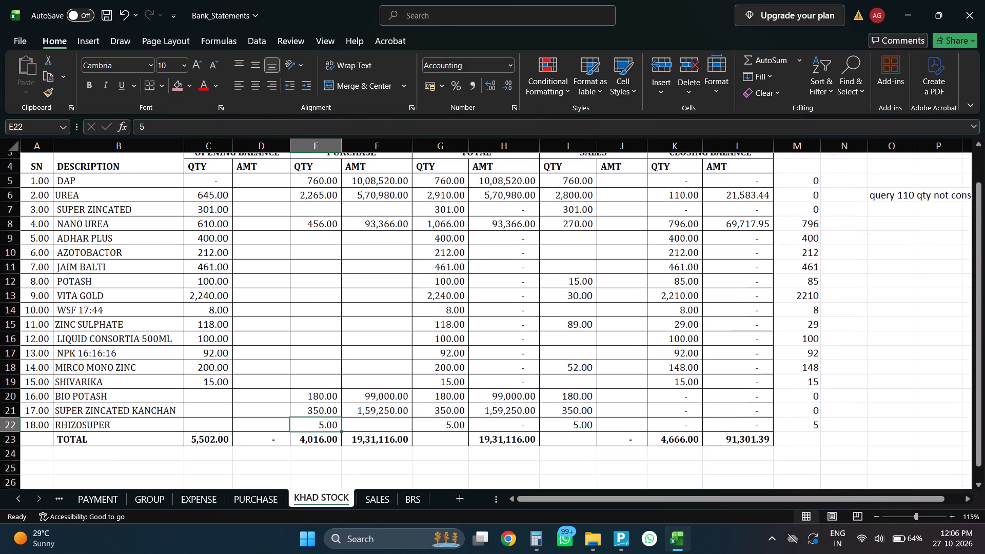
{"action": "scroll", "coordinate": [119, 445], "scroll_direction": "up", "scroll_amount": 1}
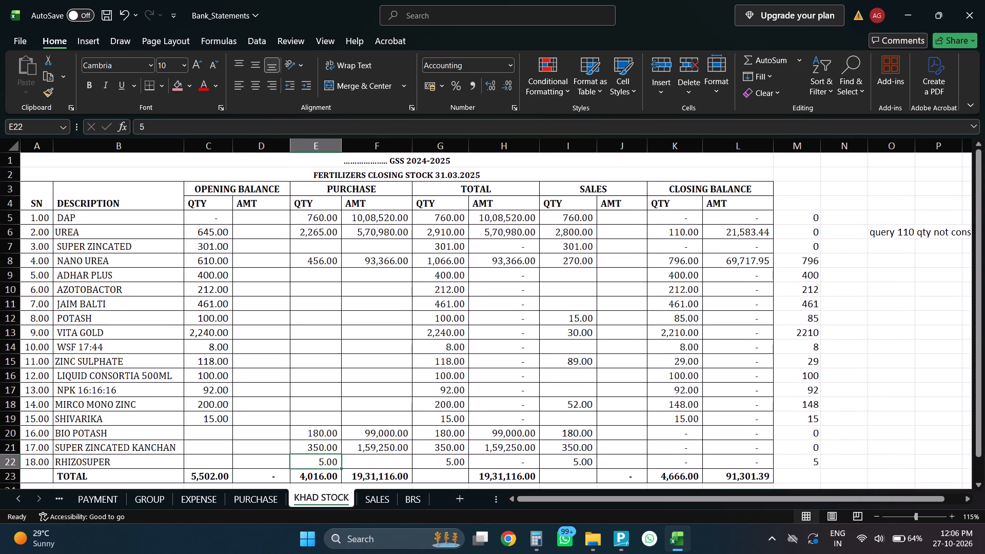